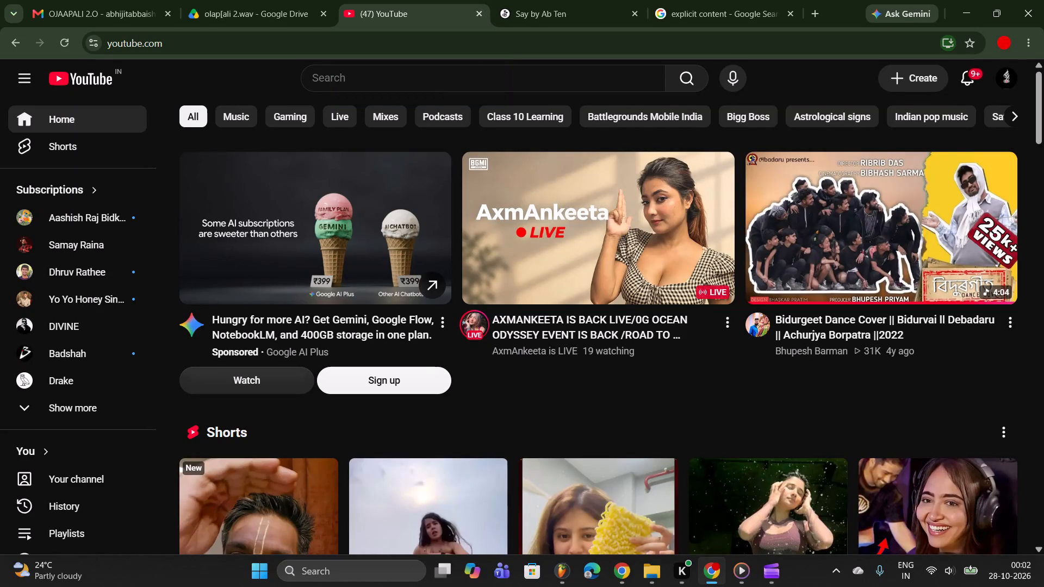
Open the AxmAnkeeta BGMI live stream from the YouTube home feed.
click(683, 254)
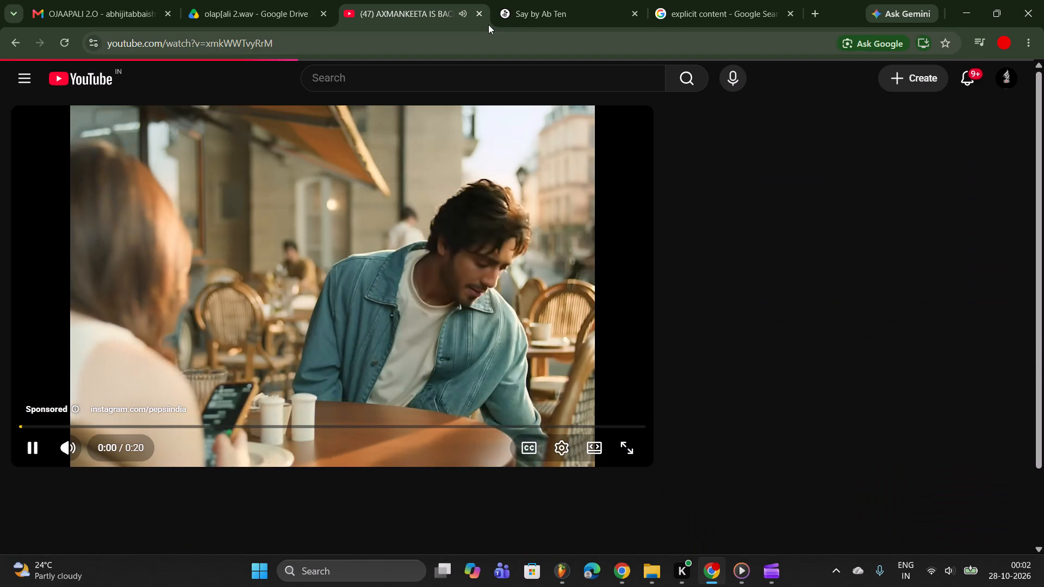
click(546, 0)
Switch to Clipchamp, look through the YouTube video templates, and return to the home page.
key(alt+Tab)
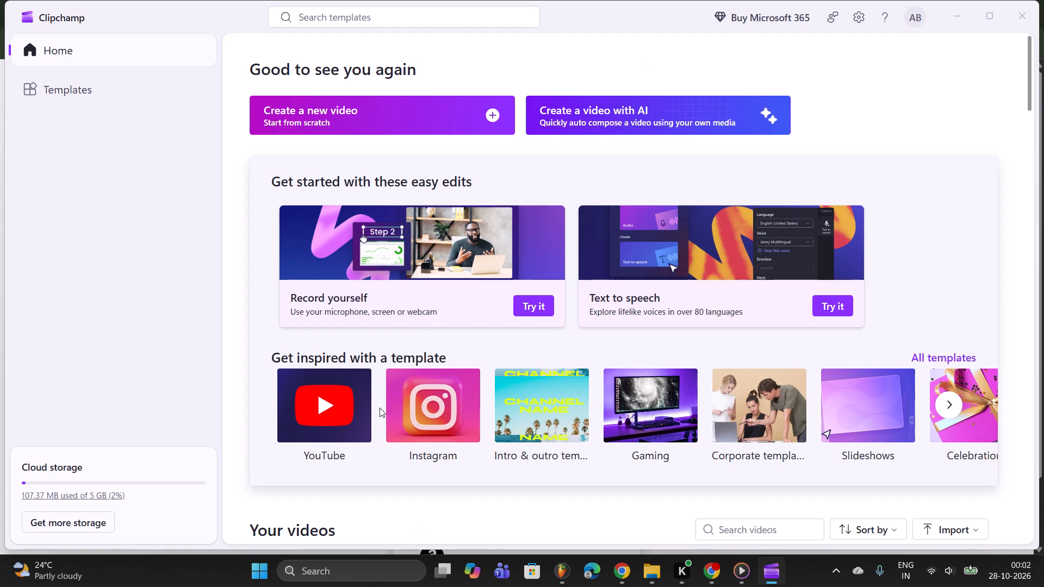
click(335, 403)
scroll(347, 263, up, 1)
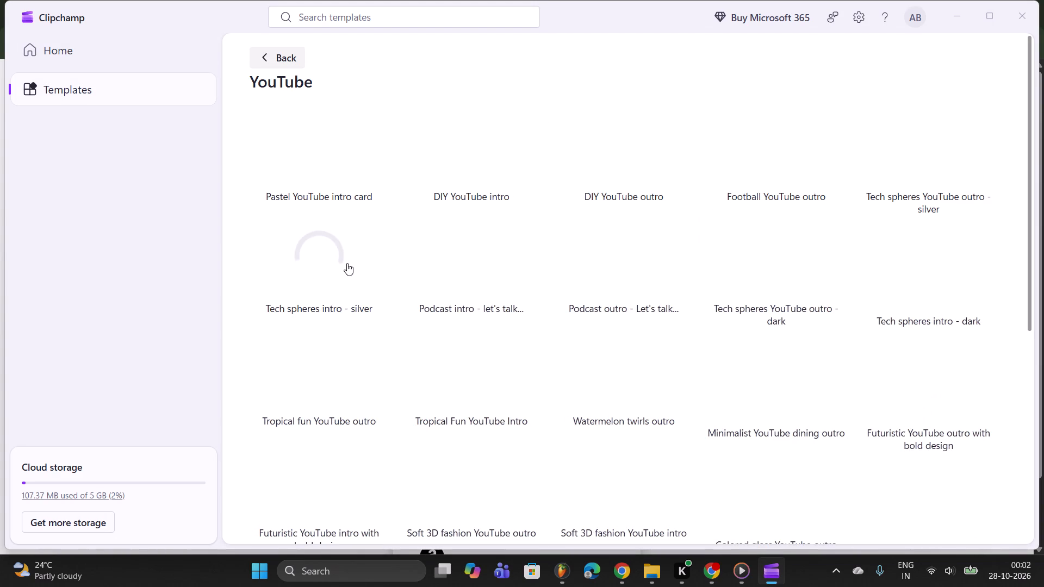
scroll(333, 233, up, 1)
click(78, 48)
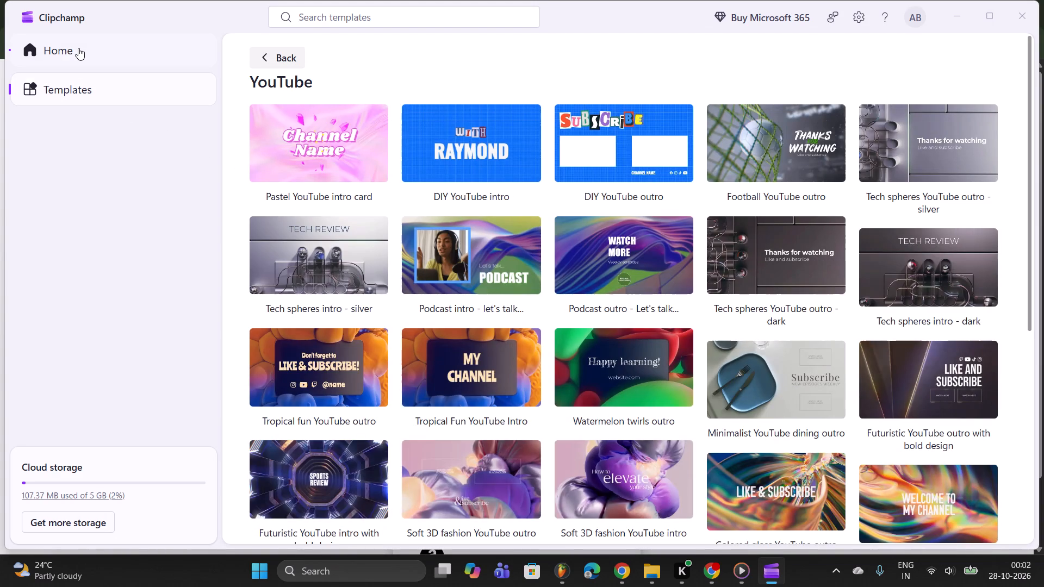
Open the existing project named Video Project from the saved videos.
scroll(79, 48, up, 2)
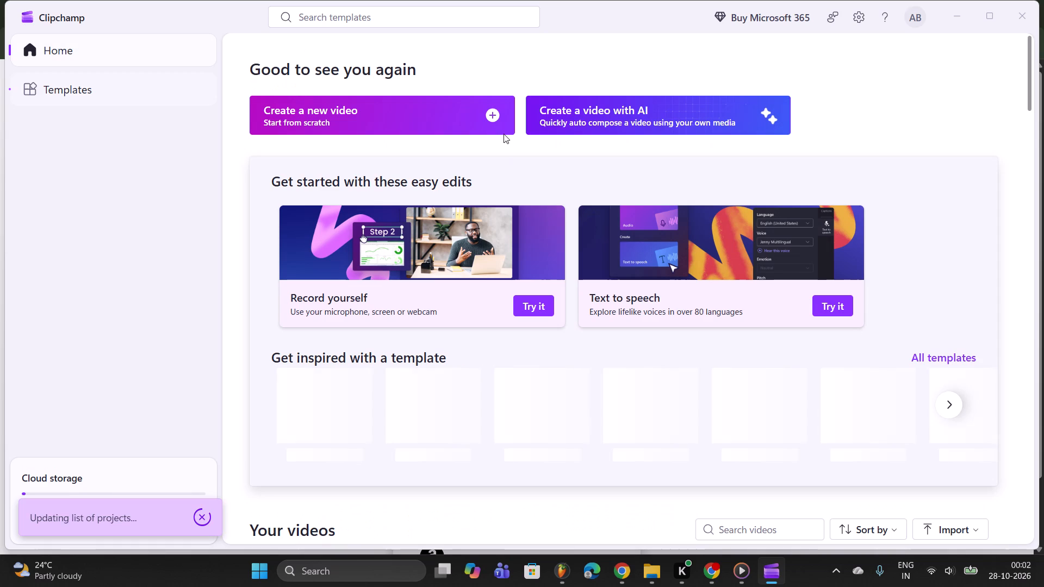
scroll(588, 261, down, 4)
scroll(604, 339, down, 3)
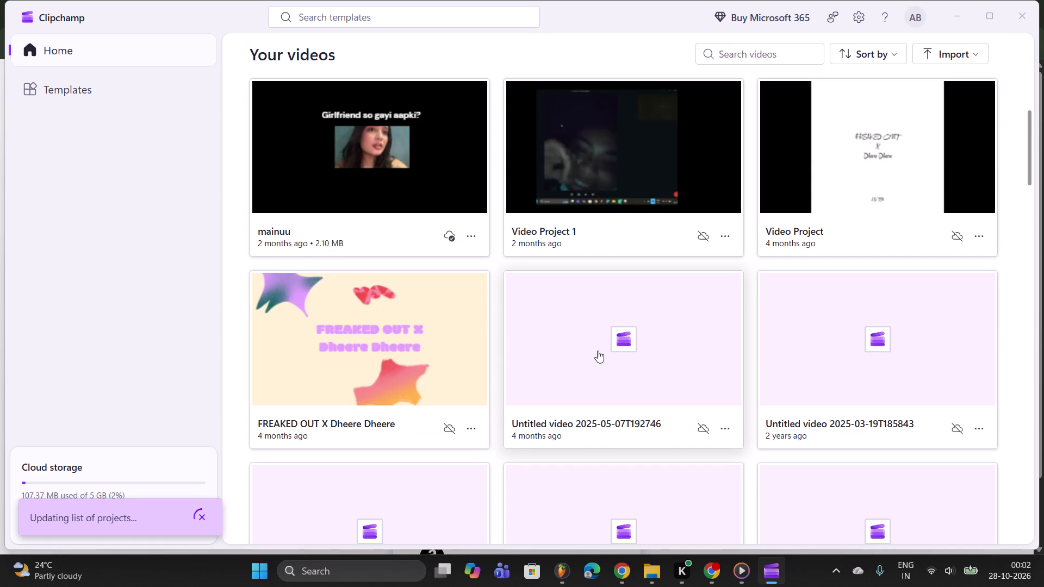
scroll(598, 351, up, 1)
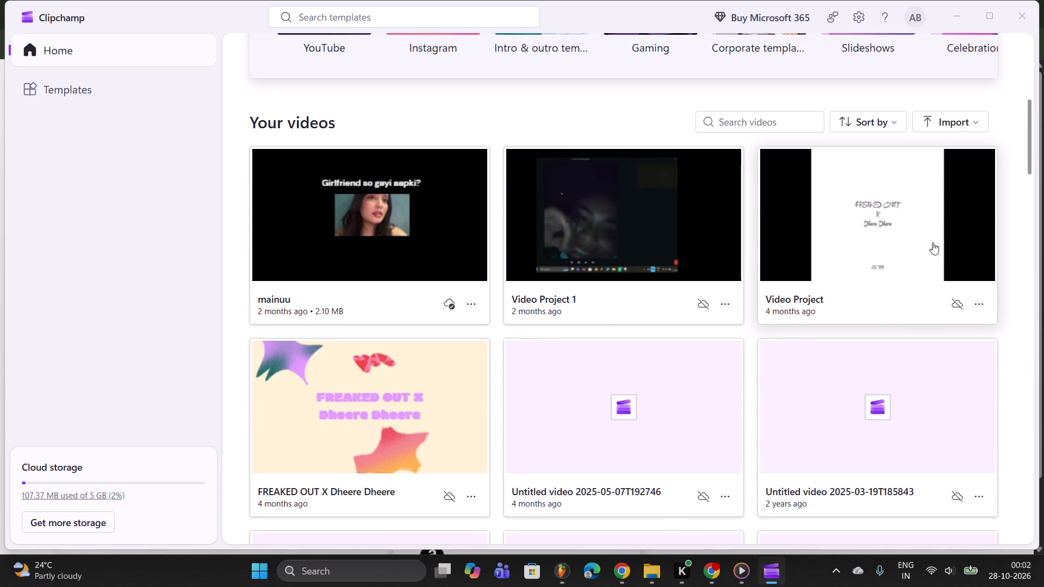
scroll(926, 239, down, 4)
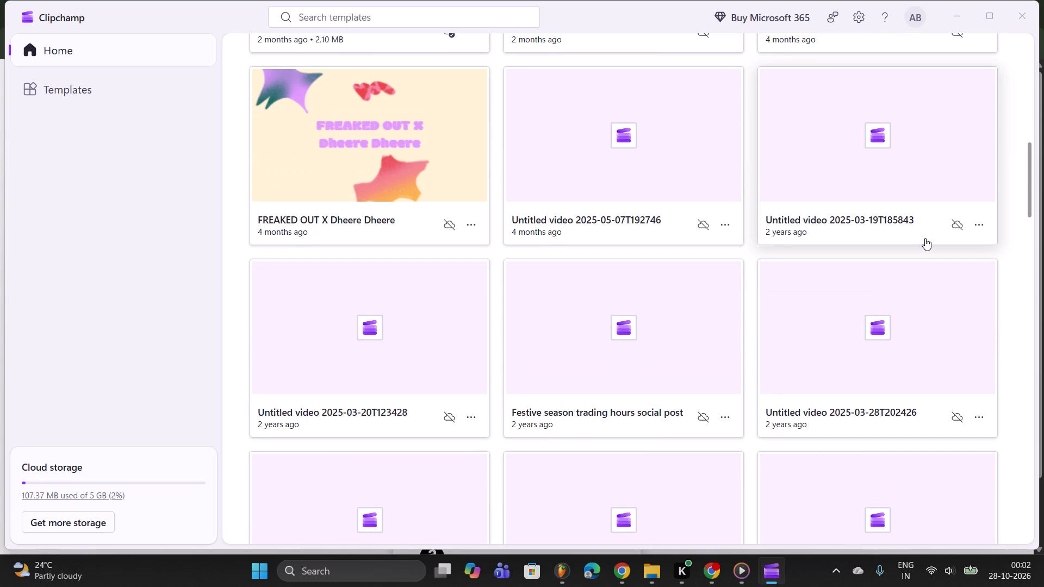
scroll(924, 238, up, 3)
click(885, 172)
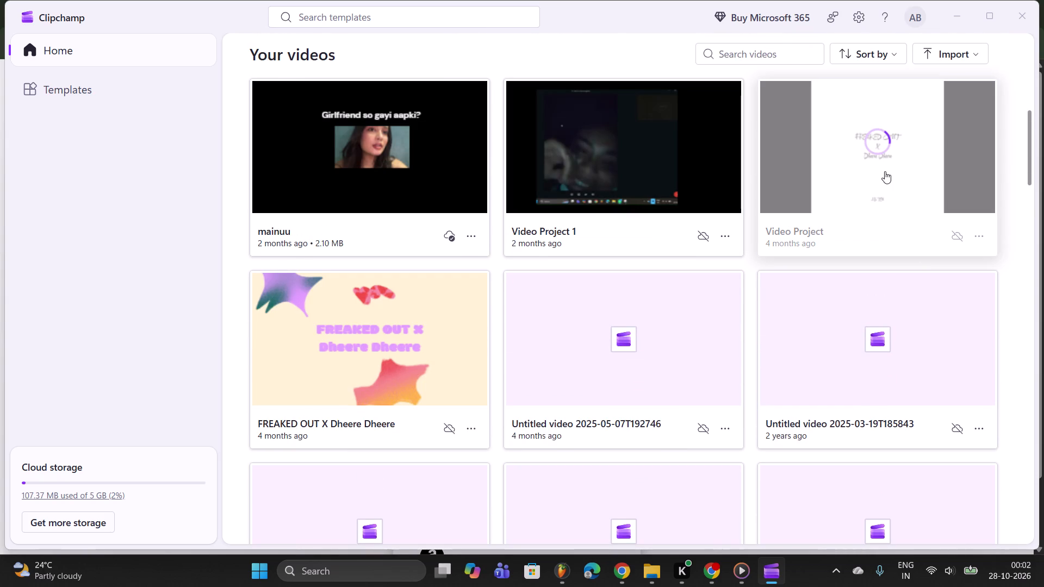
Switch to Chrome, view the YouTube live stream briefly, and close its tab.
key(alt+Tab)
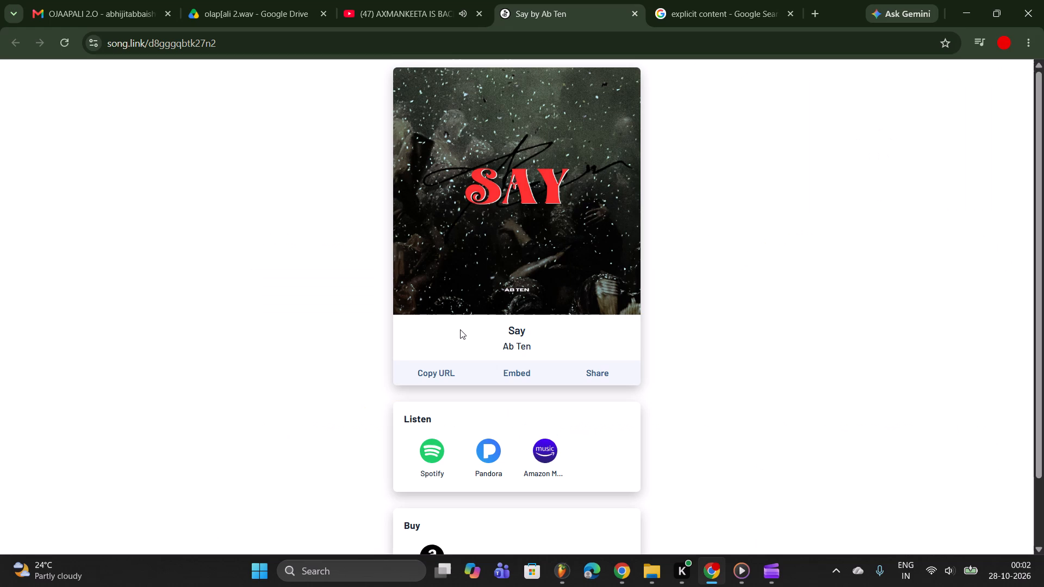
click(401, 0)
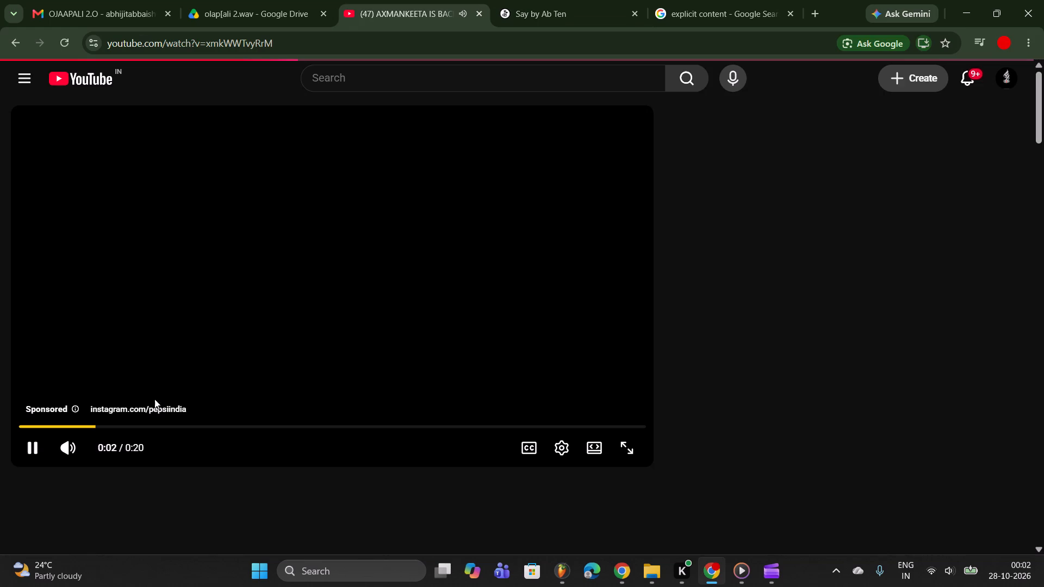
scroll(436, 378, down, 2)
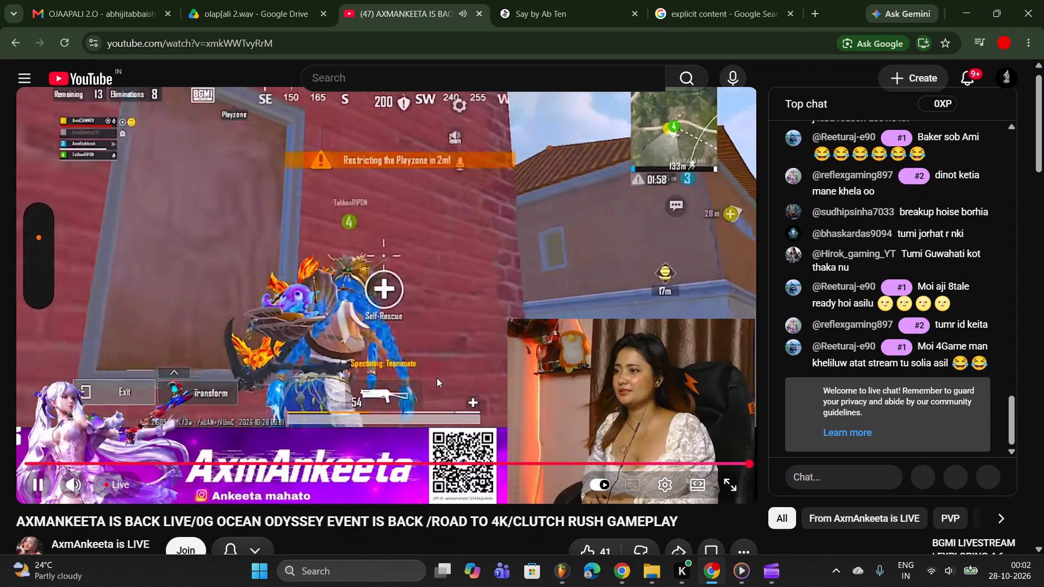
scroll(437, 377, up, 2)
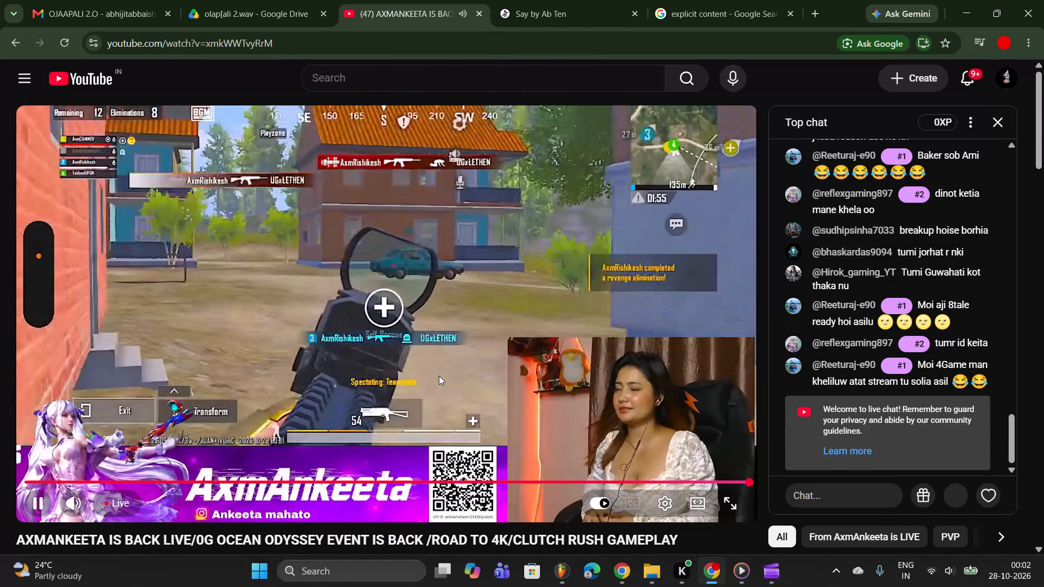
scroll(442, 377, down, 1)
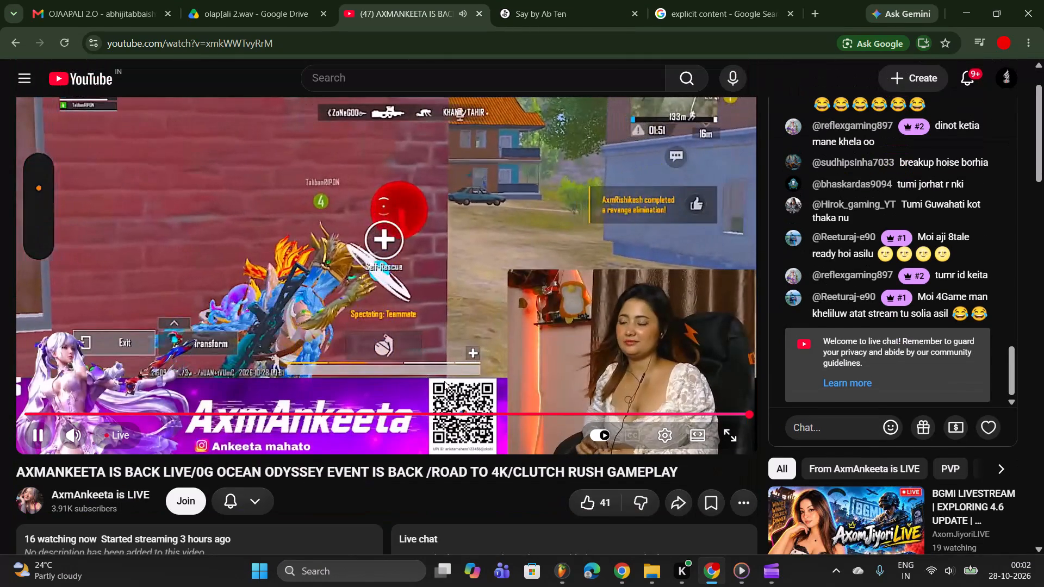
scroll(444, 382, up, 1)
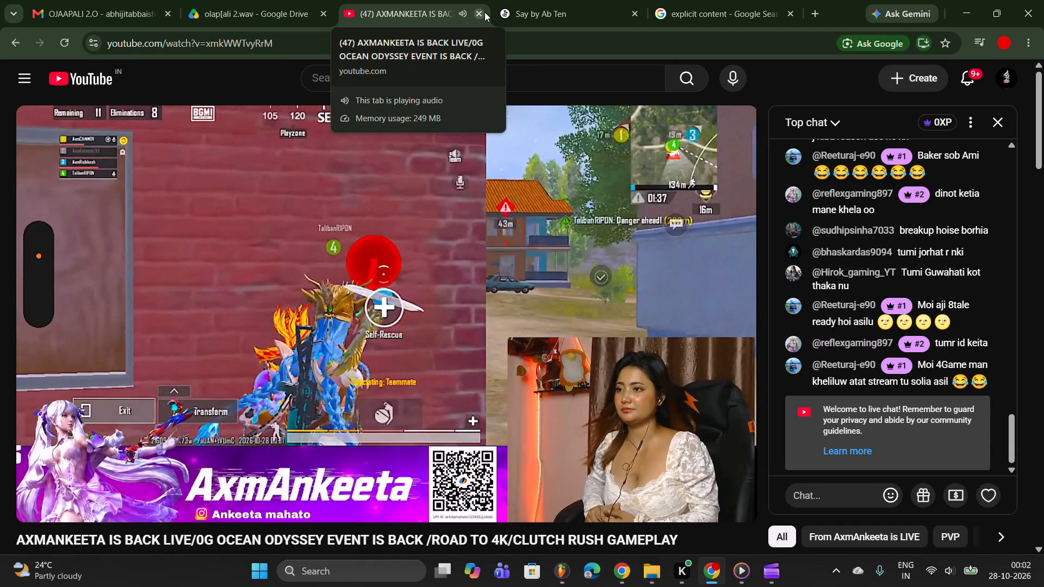
click(481, 12)
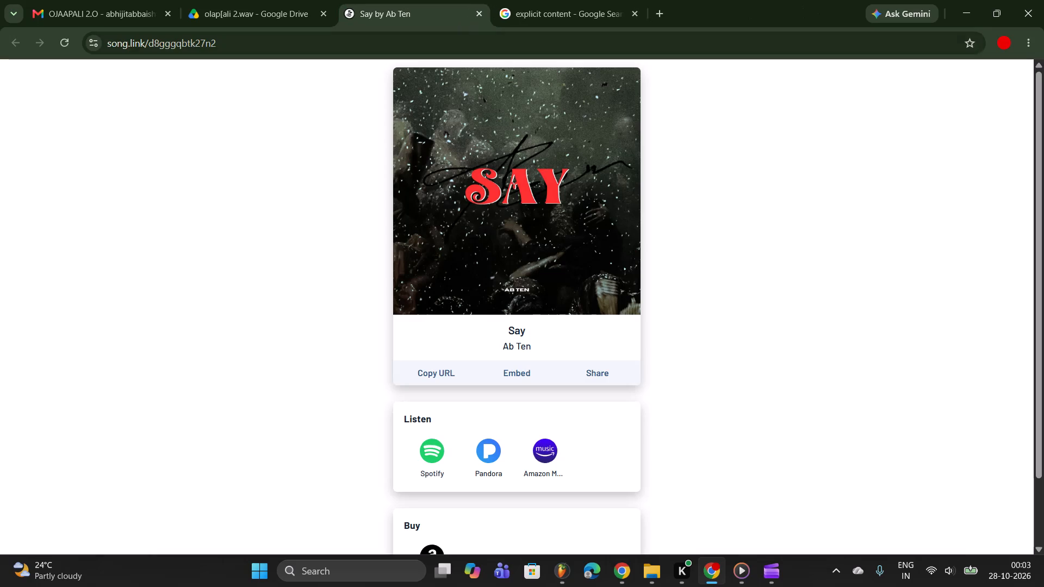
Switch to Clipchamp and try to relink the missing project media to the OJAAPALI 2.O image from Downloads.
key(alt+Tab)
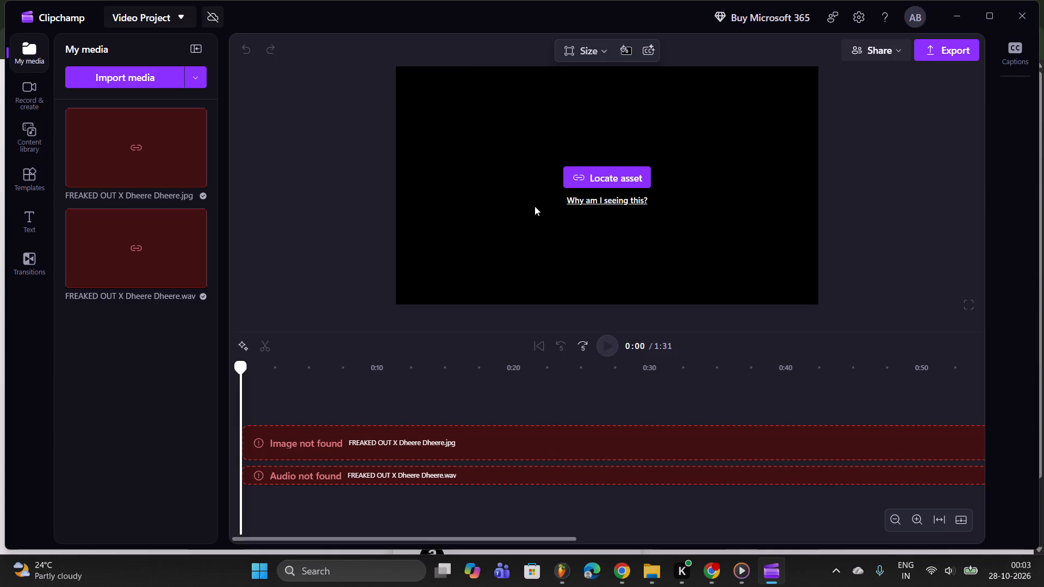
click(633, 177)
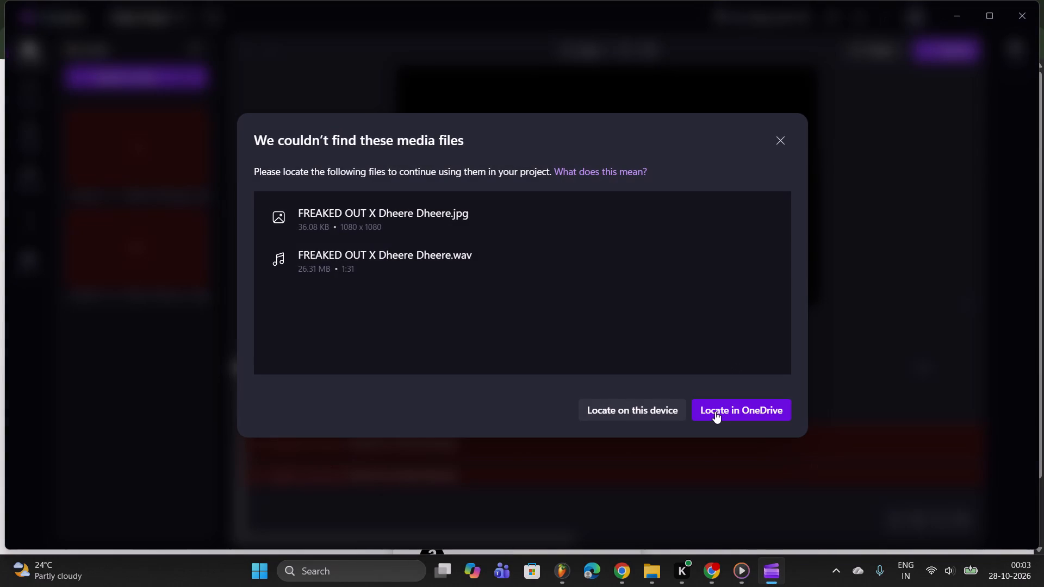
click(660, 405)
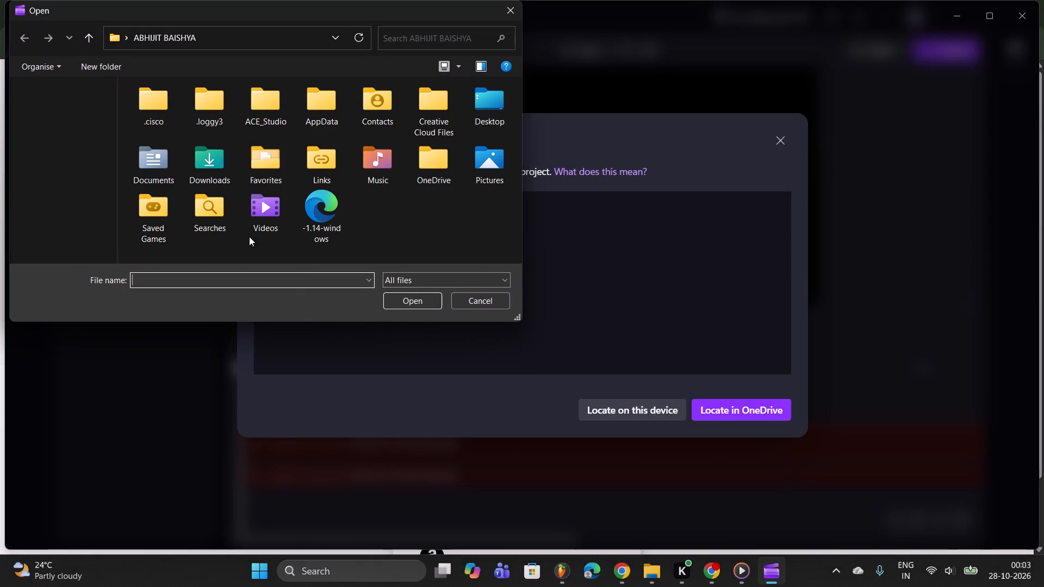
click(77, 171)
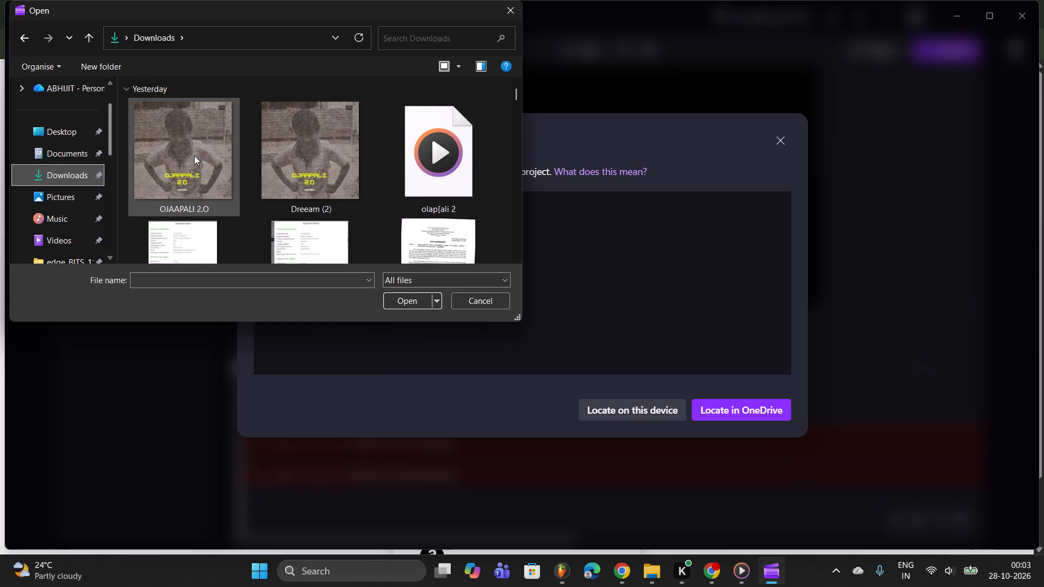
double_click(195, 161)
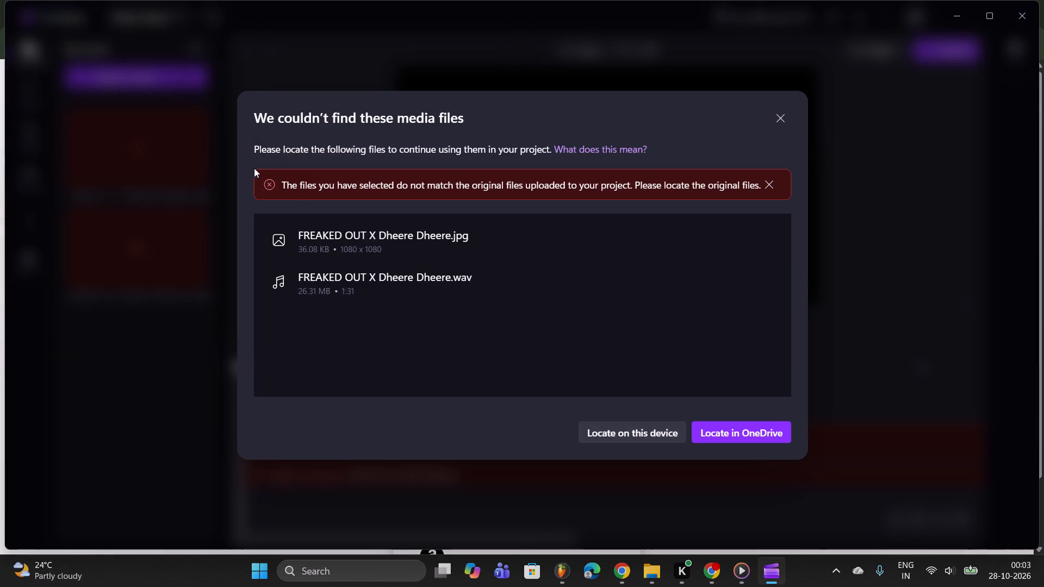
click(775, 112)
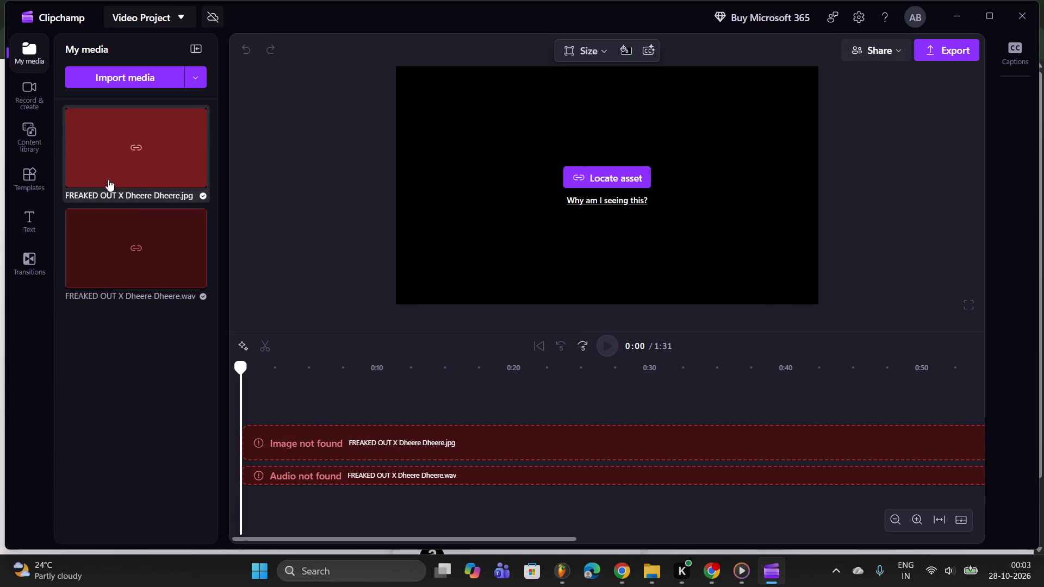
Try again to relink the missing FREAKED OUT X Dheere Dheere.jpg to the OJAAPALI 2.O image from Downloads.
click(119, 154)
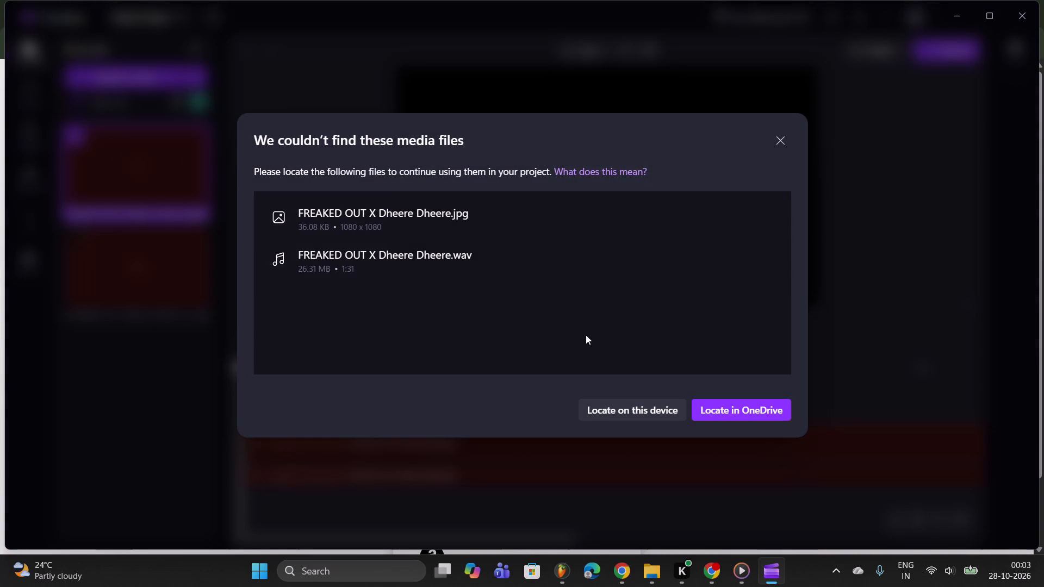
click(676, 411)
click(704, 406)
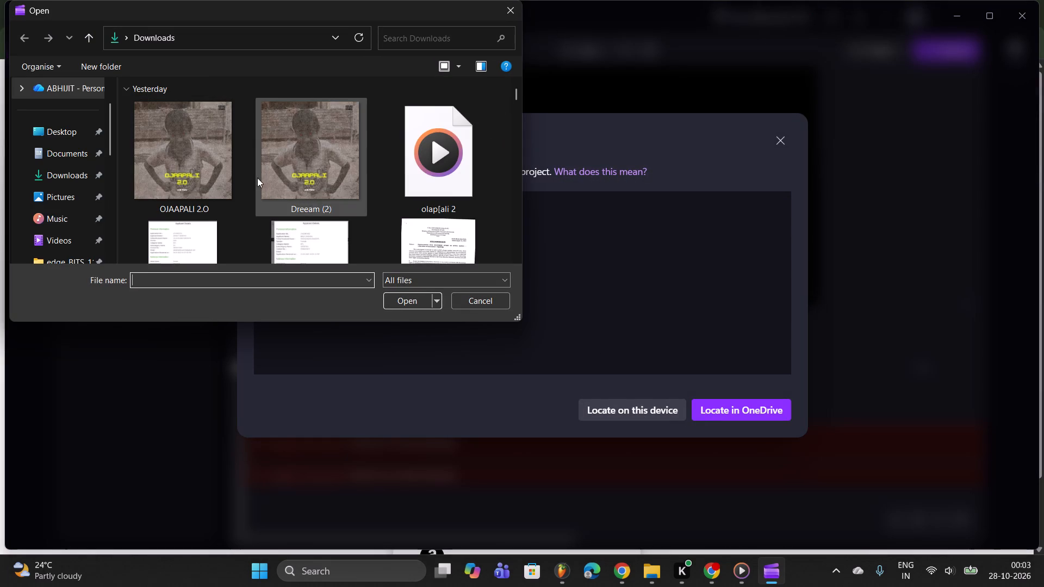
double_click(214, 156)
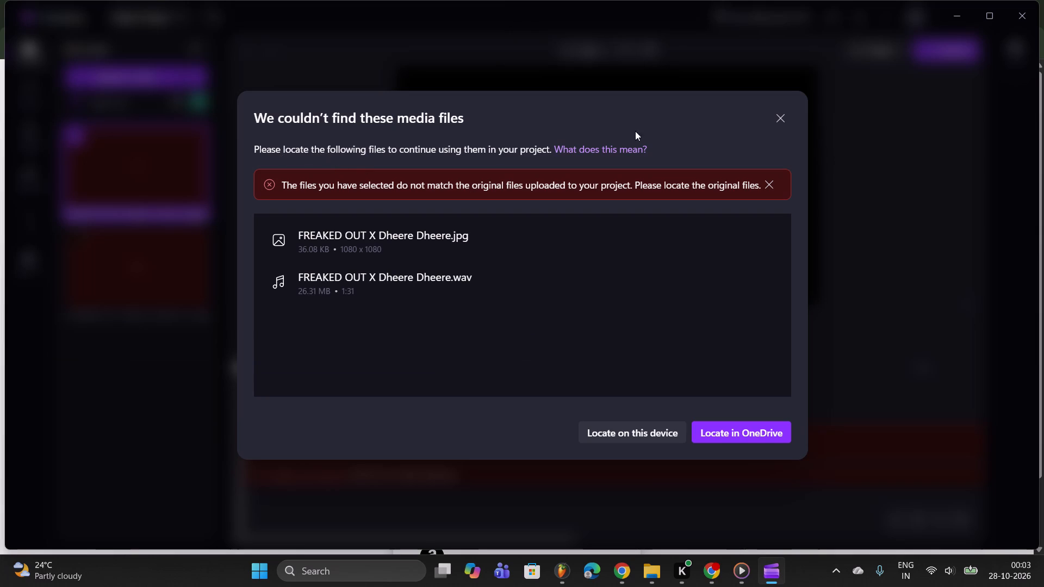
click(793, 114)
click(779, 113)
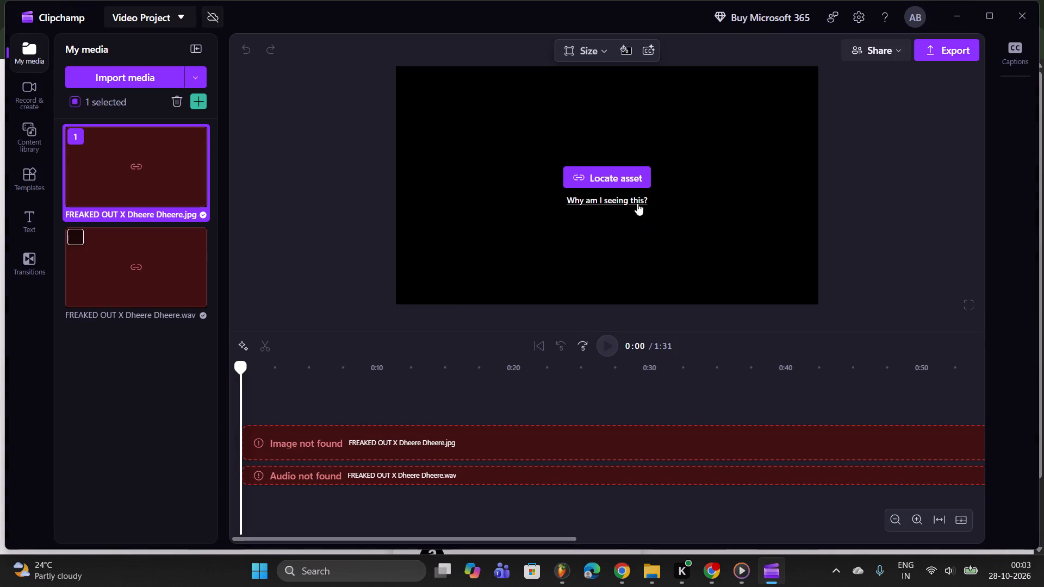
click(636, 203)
Import the OJAAPALI 2.O image from Downloads into the project media.
click(158, 74)
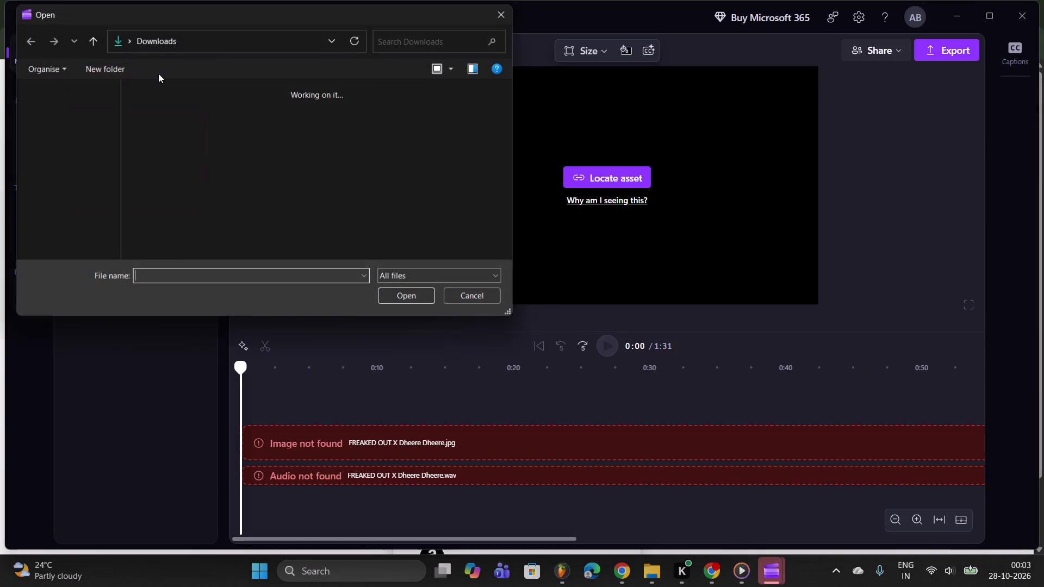
double_click(188, 150)
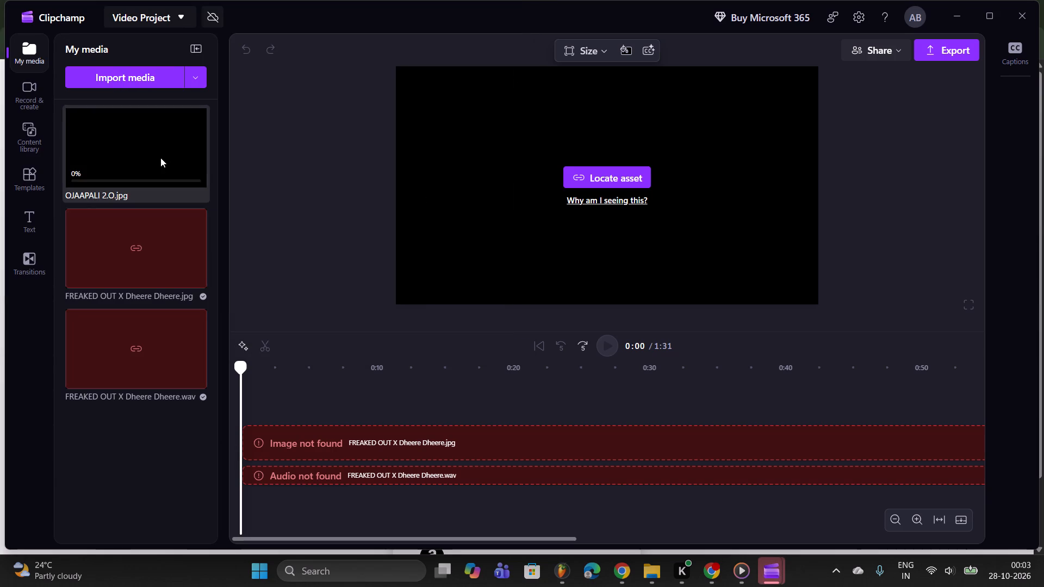
Delete the missing FREAKED OUT X Dheere Dheere.jpg image clip from the timeline.
click(435, 422)
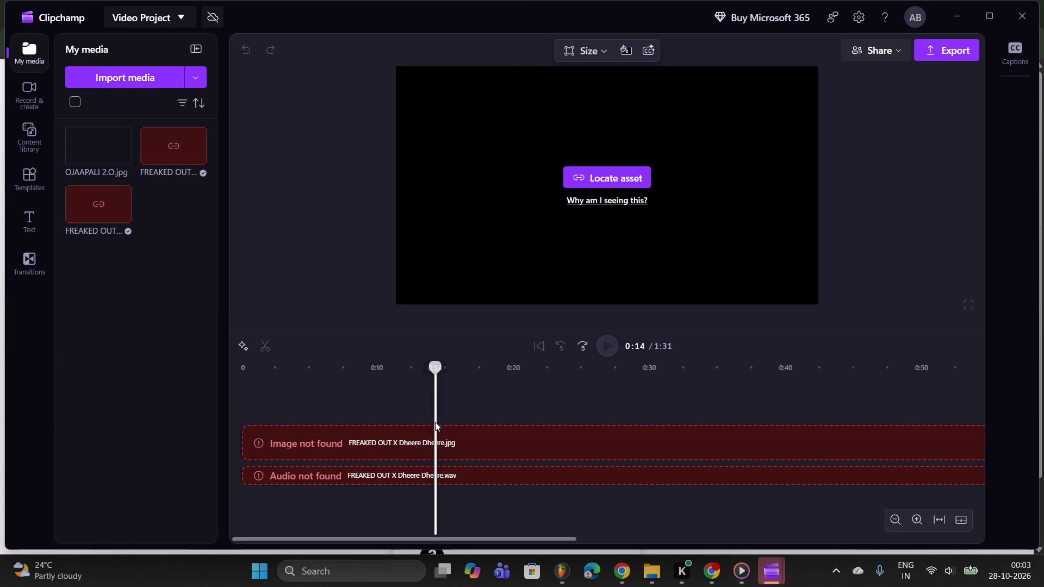
click(444, 435)
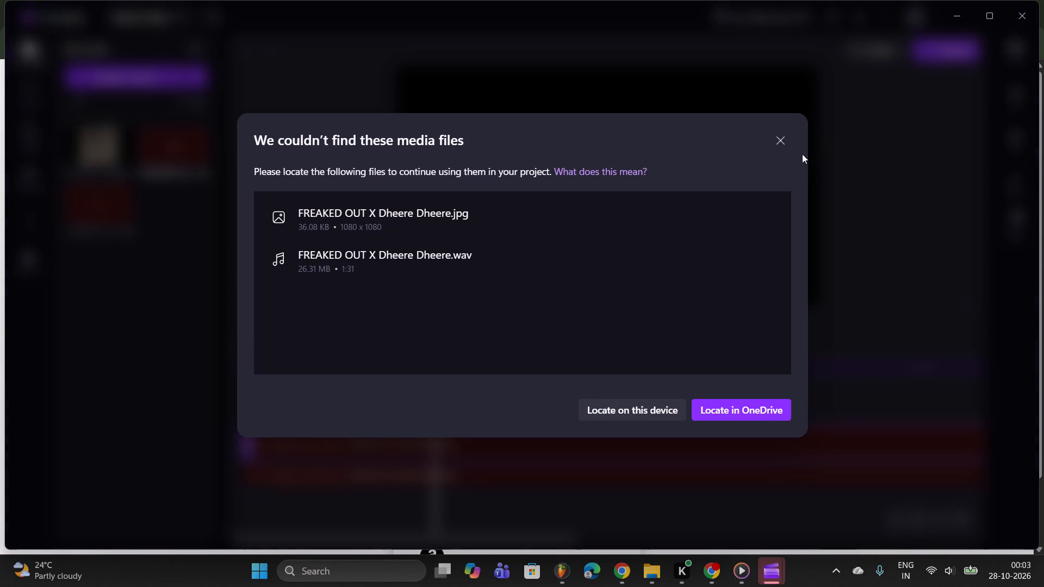
click(776, 135)
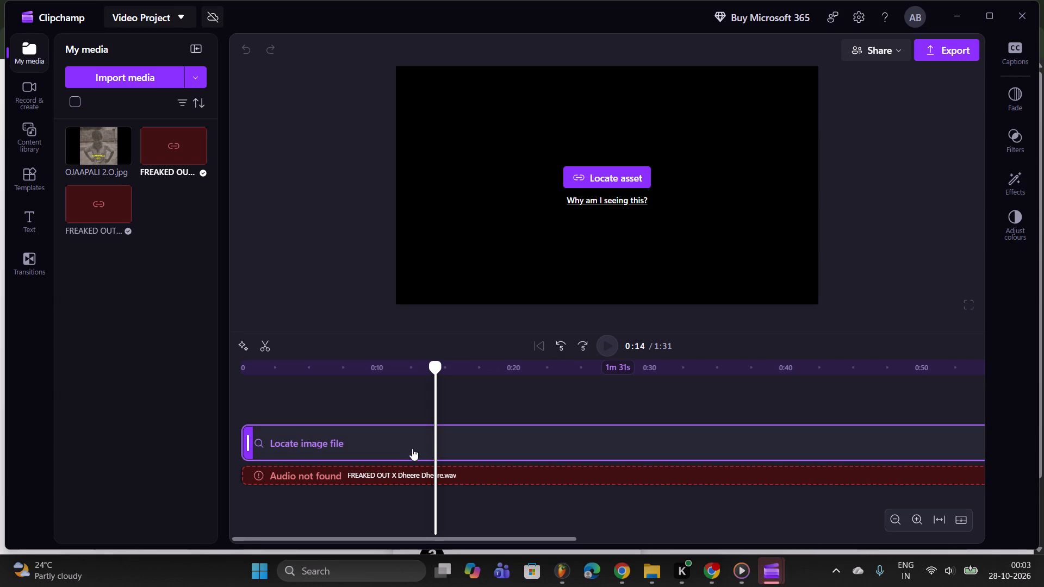
right_click(412, 448)
click(444, 483)
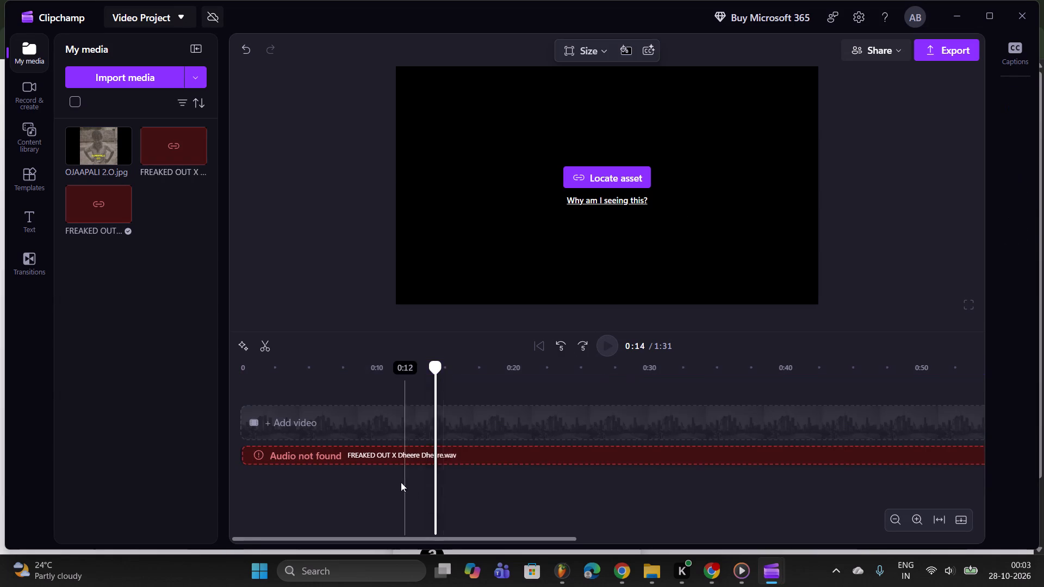
Delete the missing FREAKED OUT X Dheere Dheere.wav audio clip from the timeline.
click(390, 452)
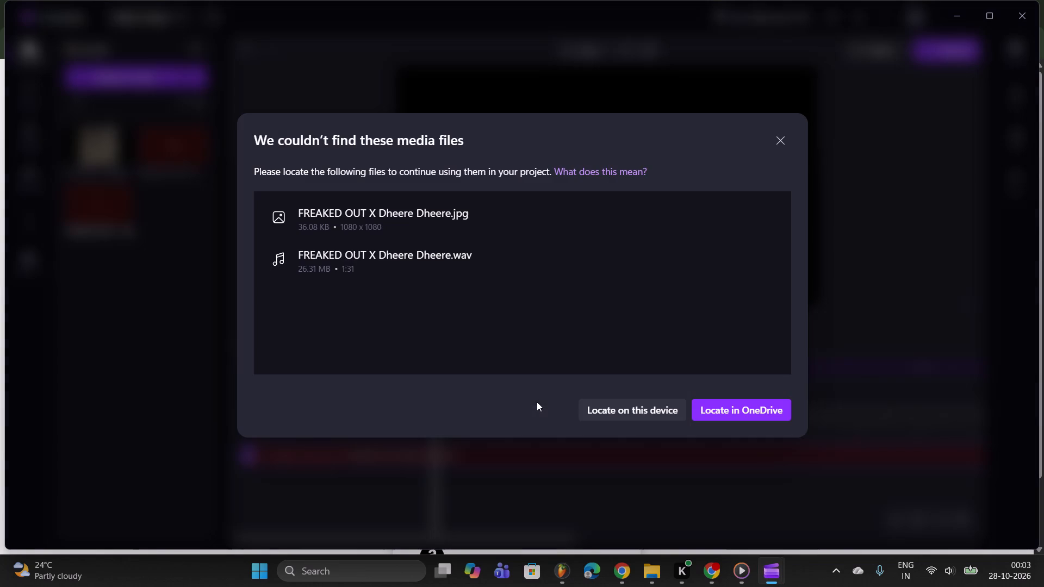
click(574, 461)
right_click(570, 455)
click(599, 500)
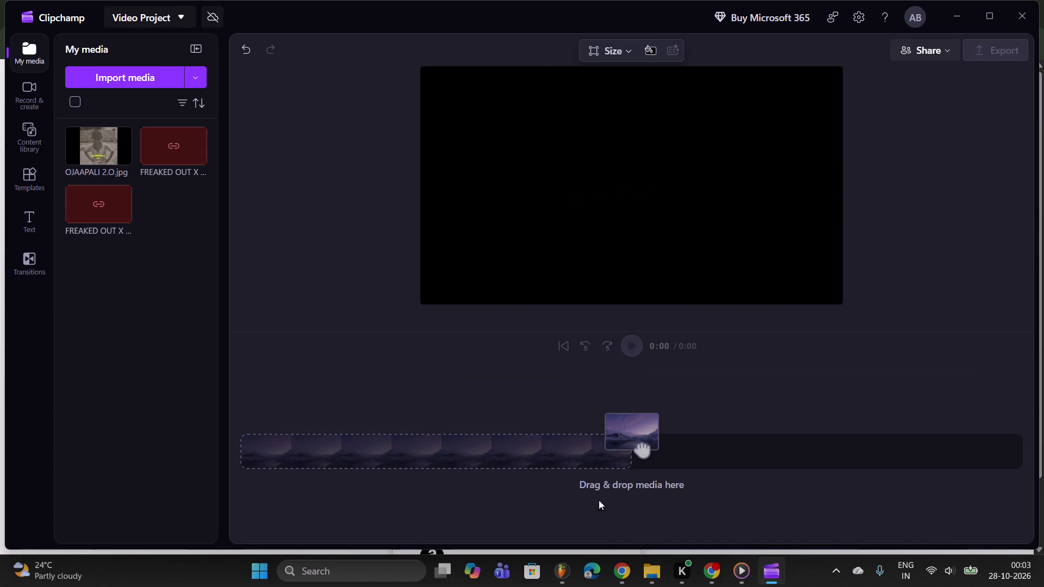
Import the olap[ali 2 audio file from Downloads into the project media.
click(166, 153)
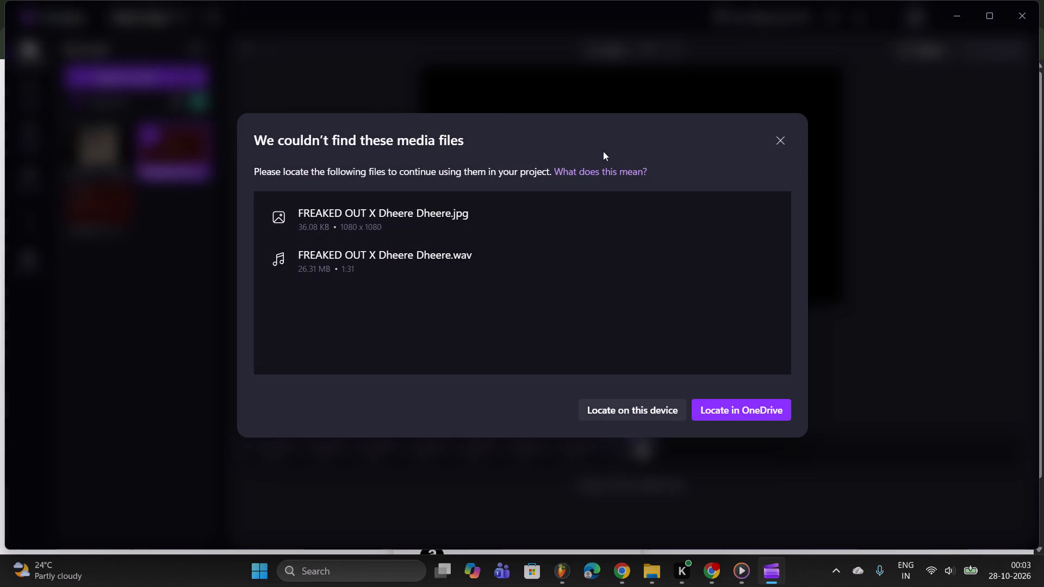
click(780, 136)
click(134, 78)
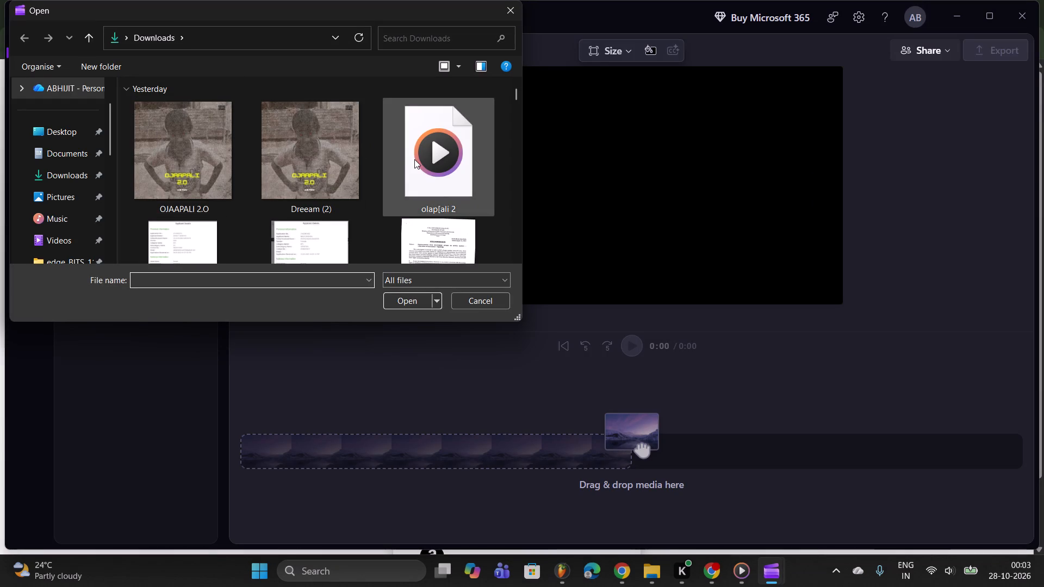
double_click(414, 159)
Add the OJAAPALI 2.O.jpg image to the empty project as its first clip.
drag(160, 152, 200, 146)
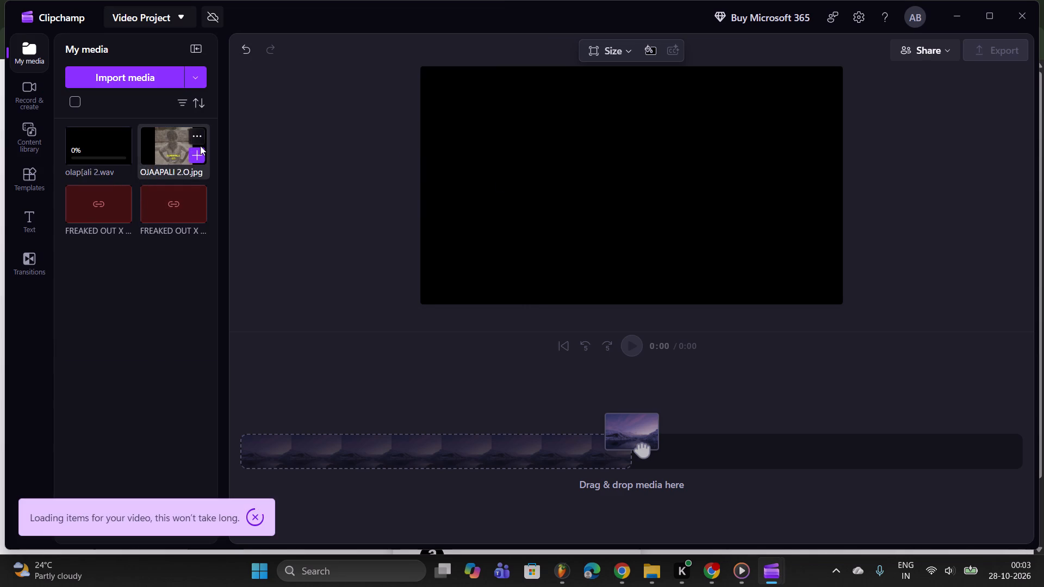
drag(200, 146, 513, 166)
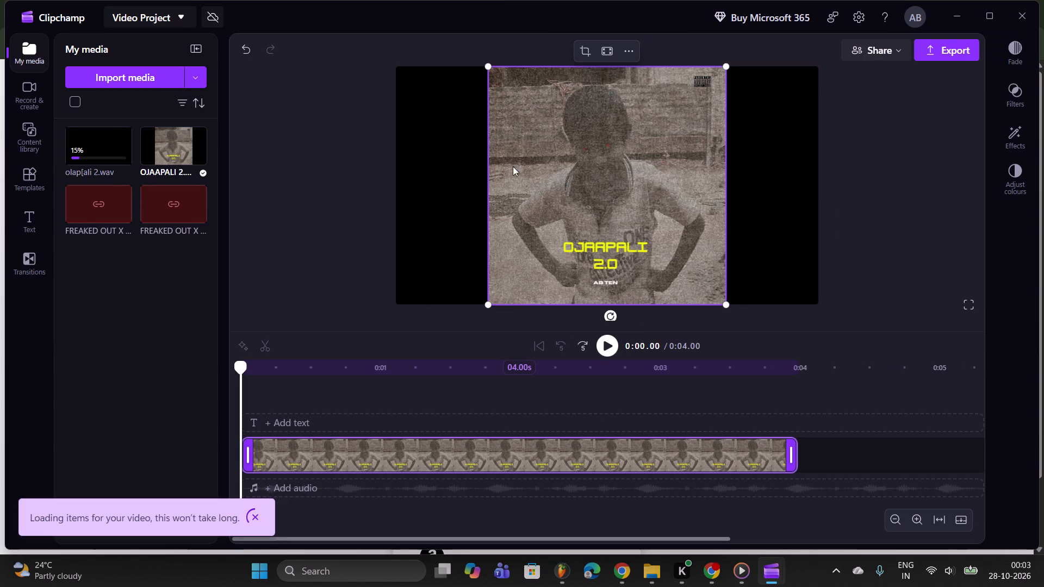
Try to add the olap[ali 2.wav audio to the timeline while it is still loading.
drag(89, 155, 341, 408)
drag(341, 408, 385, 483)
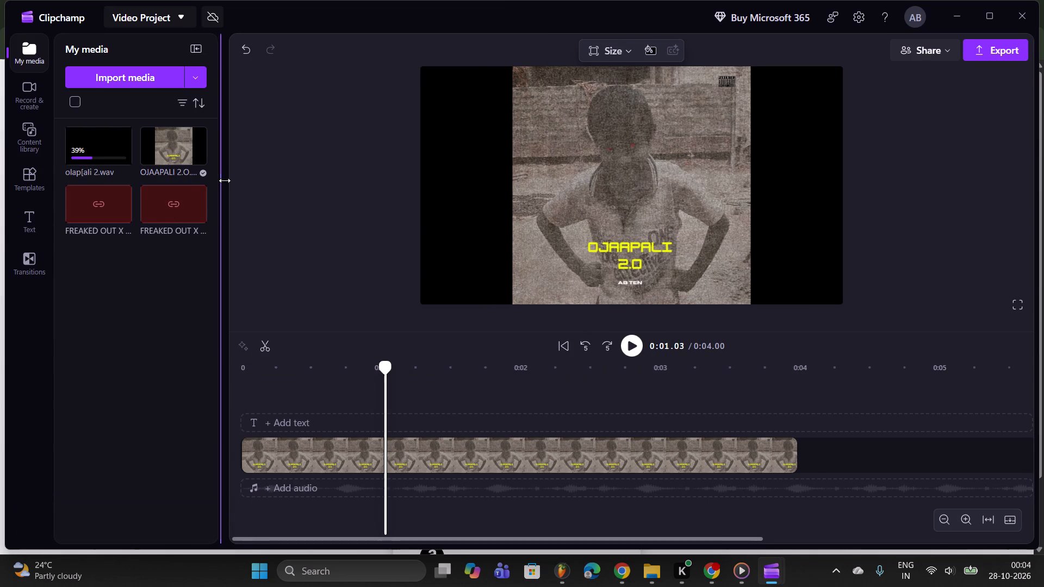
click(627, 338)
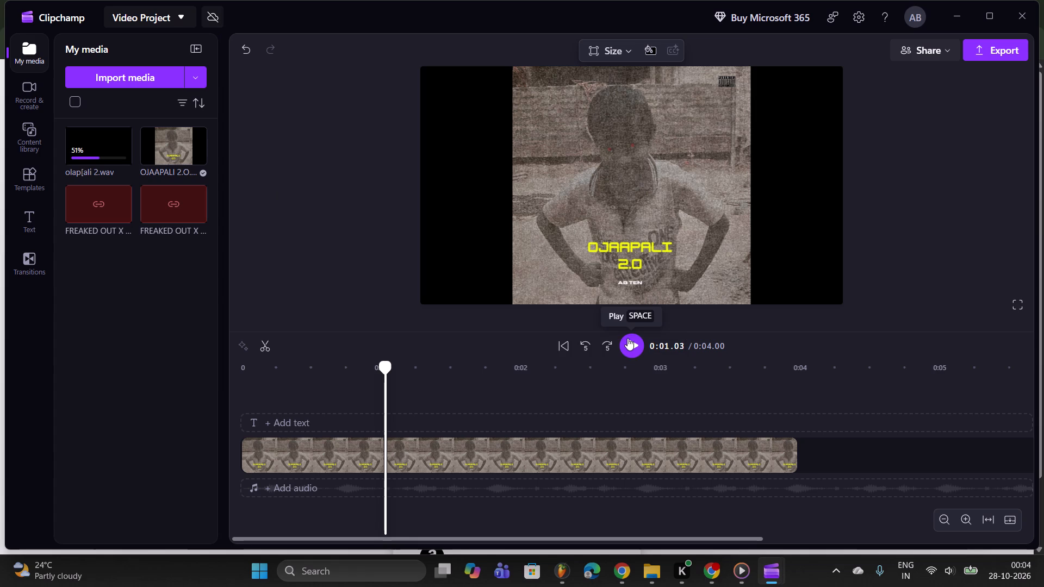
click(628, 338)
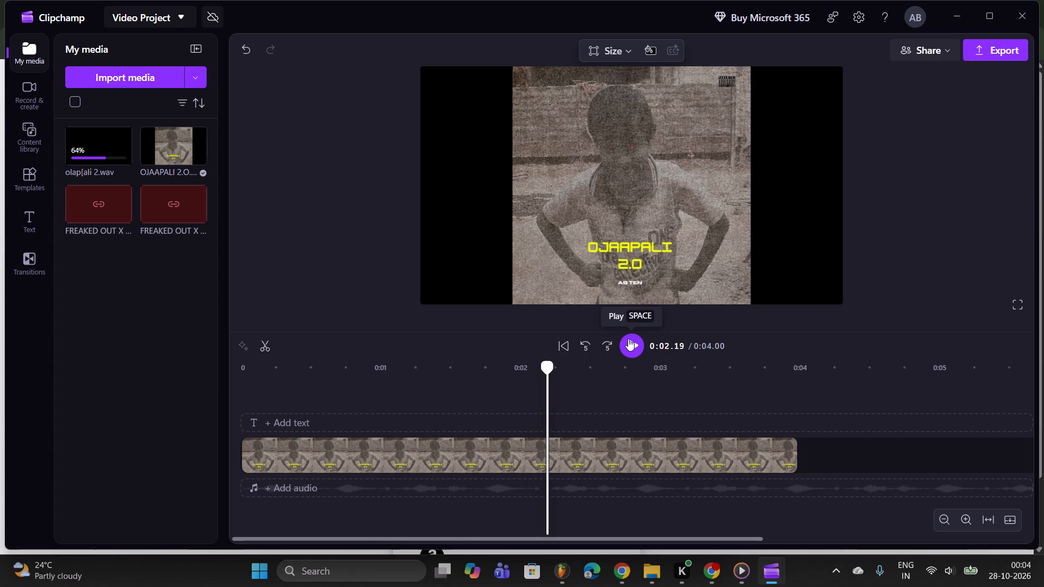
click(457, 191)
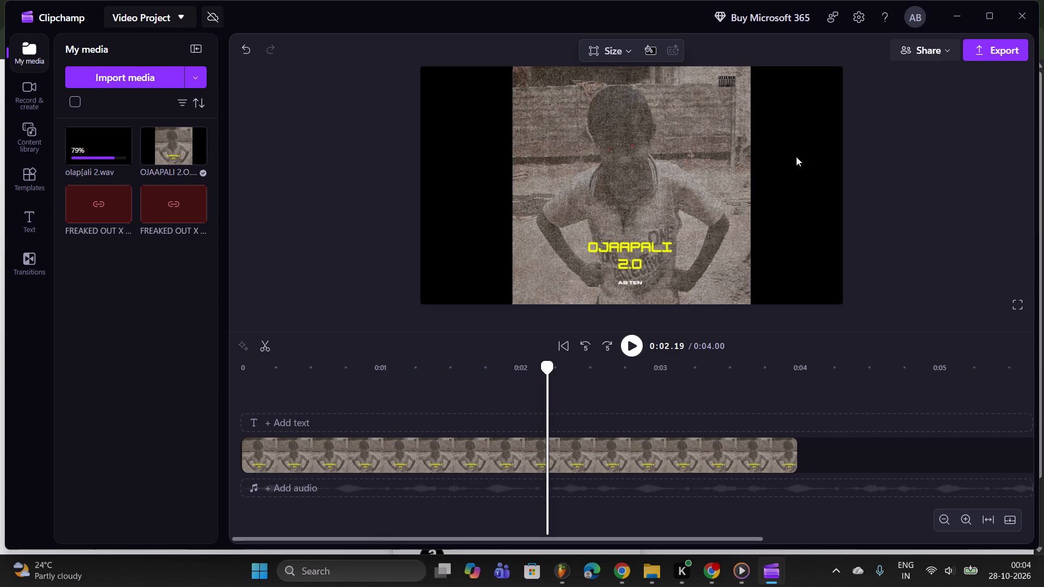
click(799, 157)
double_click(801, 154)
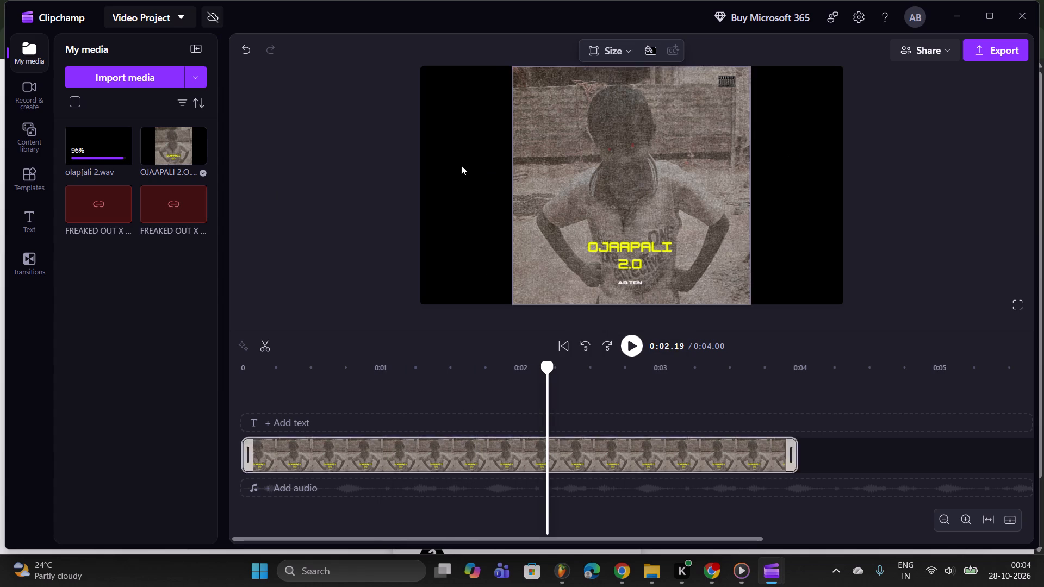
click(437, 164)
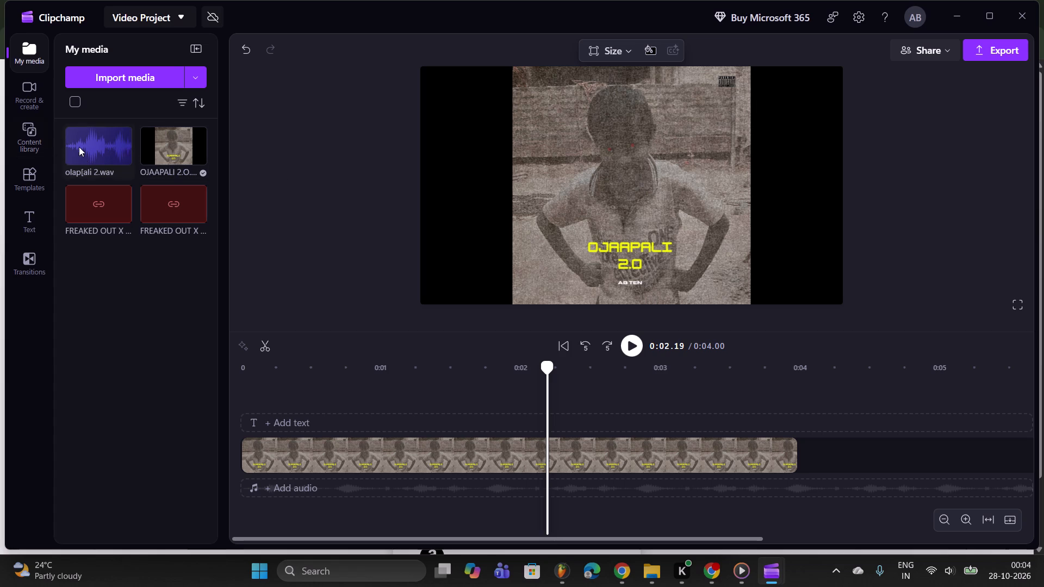
Place the olap[ali 2.wav audio on the timeline below the image clip, starting at 0:00.
drag(79, 147, 347, 490)
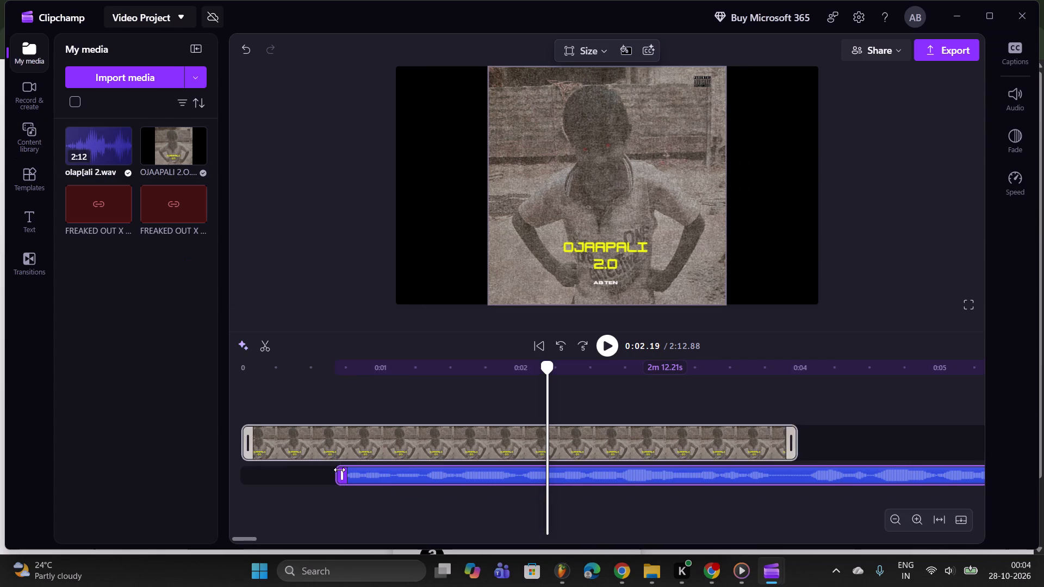
drag(342, 472, 236, 469)
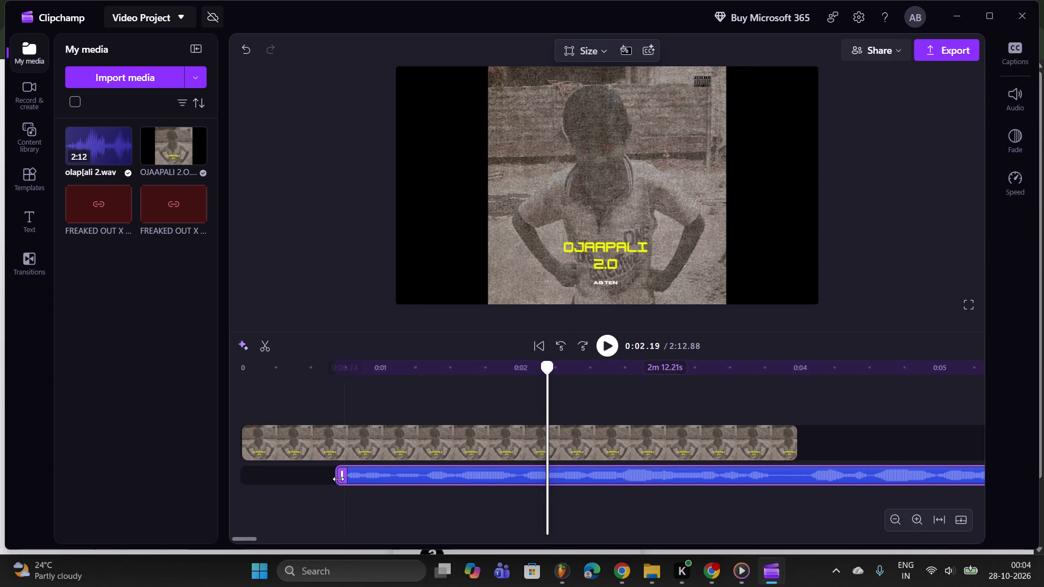
drag(338, 479, 293, 474)
drag(369, 472, 318, 472)
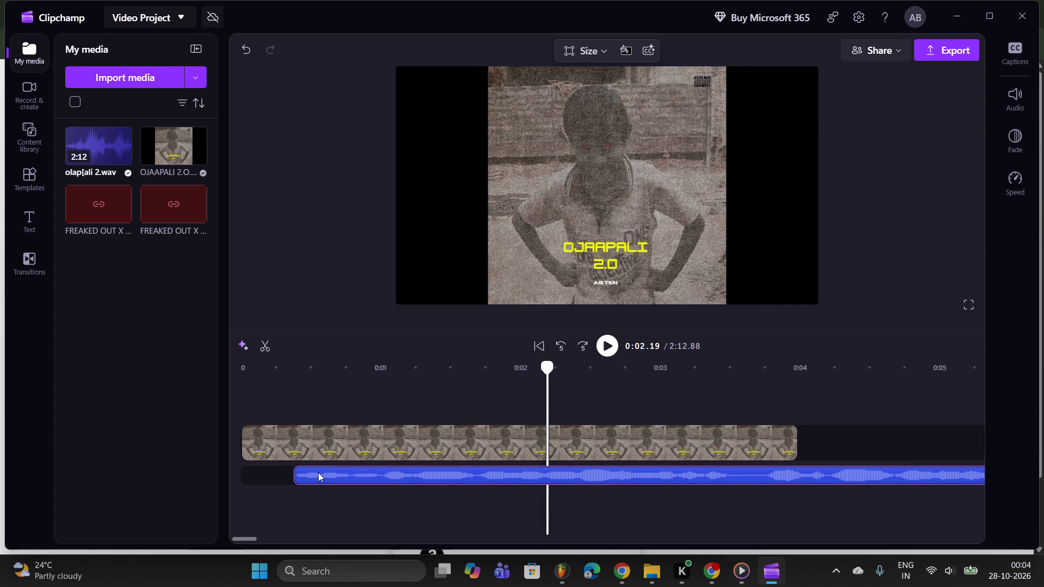
drag(318, 472, 265, 471)
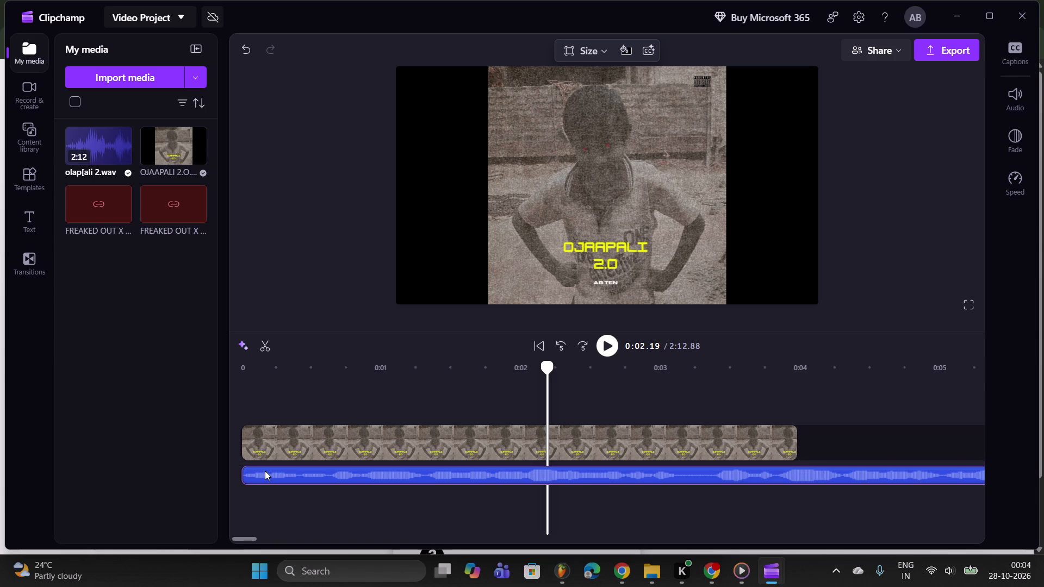
drag(265, 471, 293, 474)
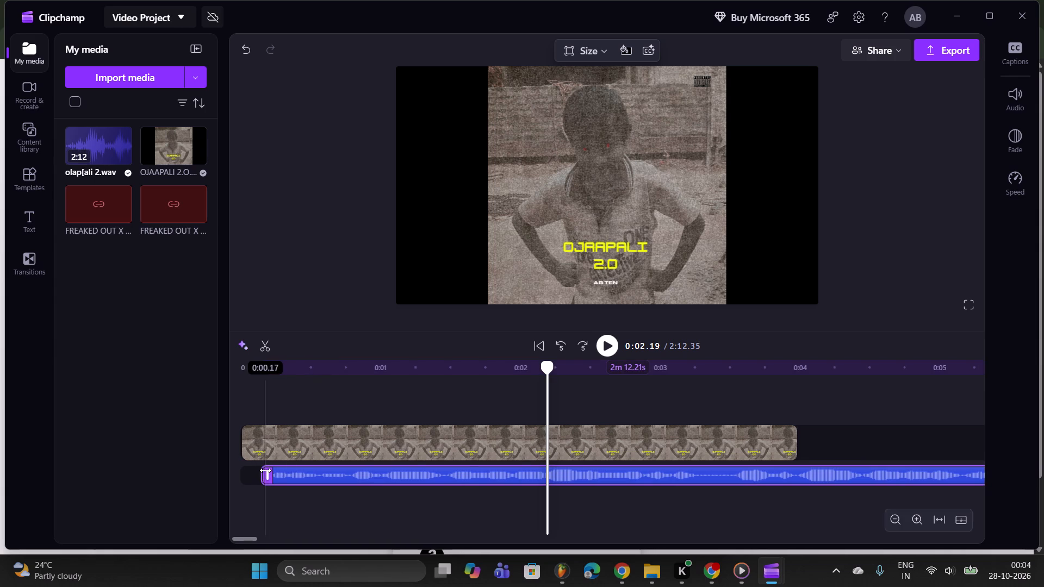
drag(265, 470, 231, 472)
drag(268, 471, 235, 478)
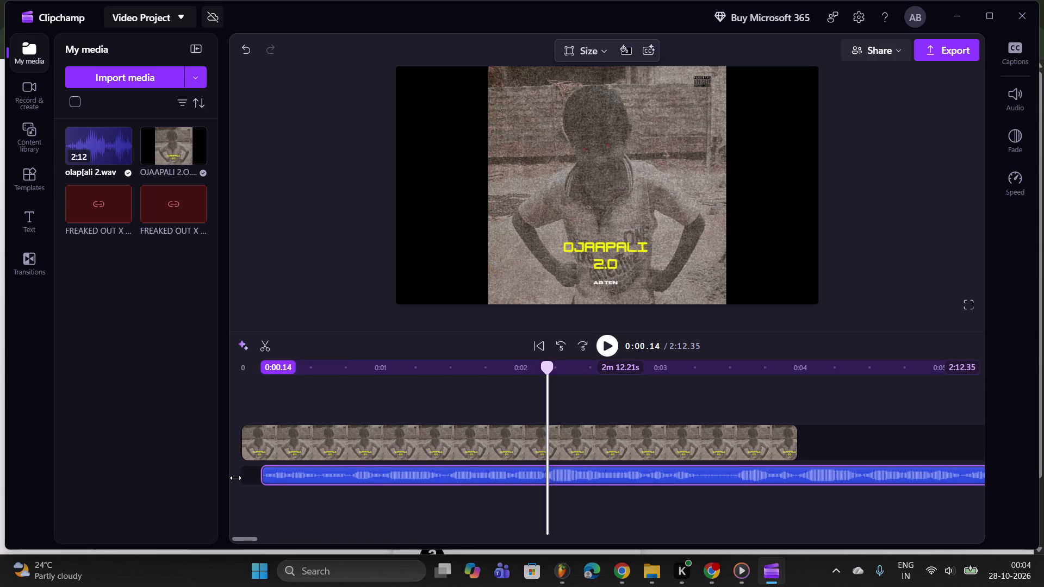
drag(235, 478, 235, 478)
drag(310, 476, 274, 480)
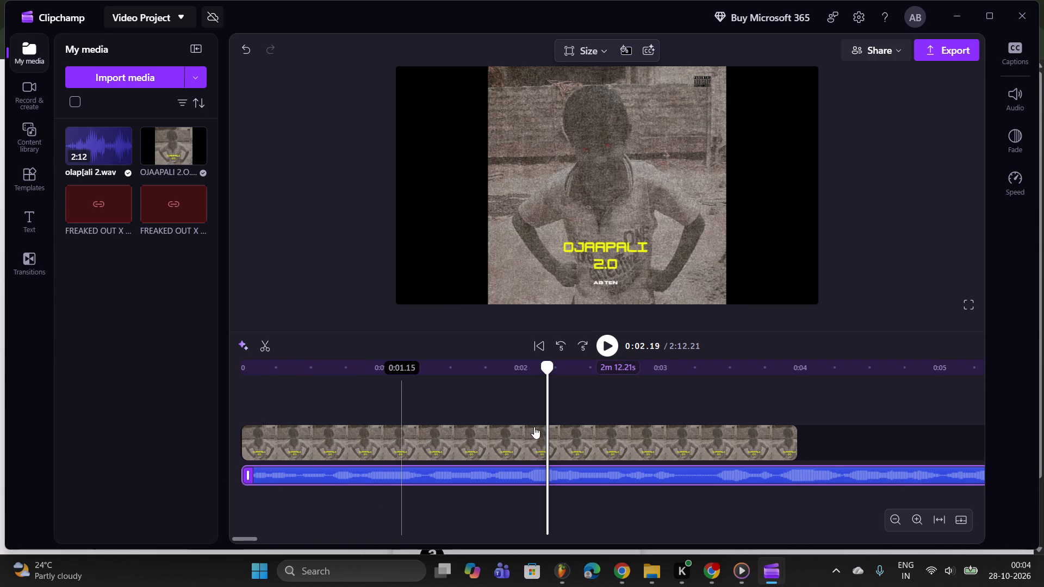
Extend the OJAAPALI 2.O.jpg image clip to 2m 12s so it ends with the audio.
ctrl+scroll(469, 429, down, 5)
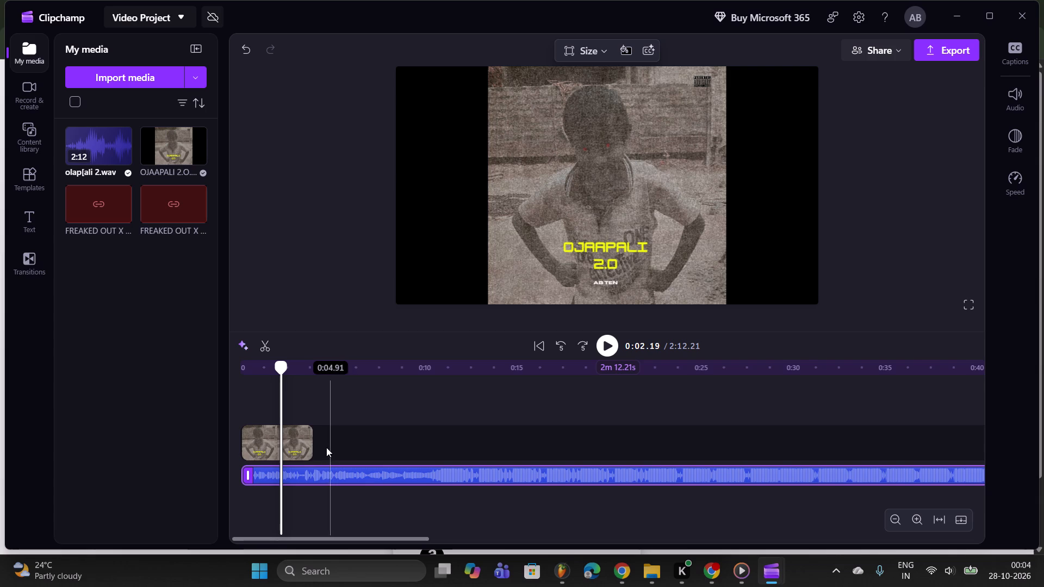
drag(311, 442, 671, 452)
ctrl+scroll(650, 449, down, 4)
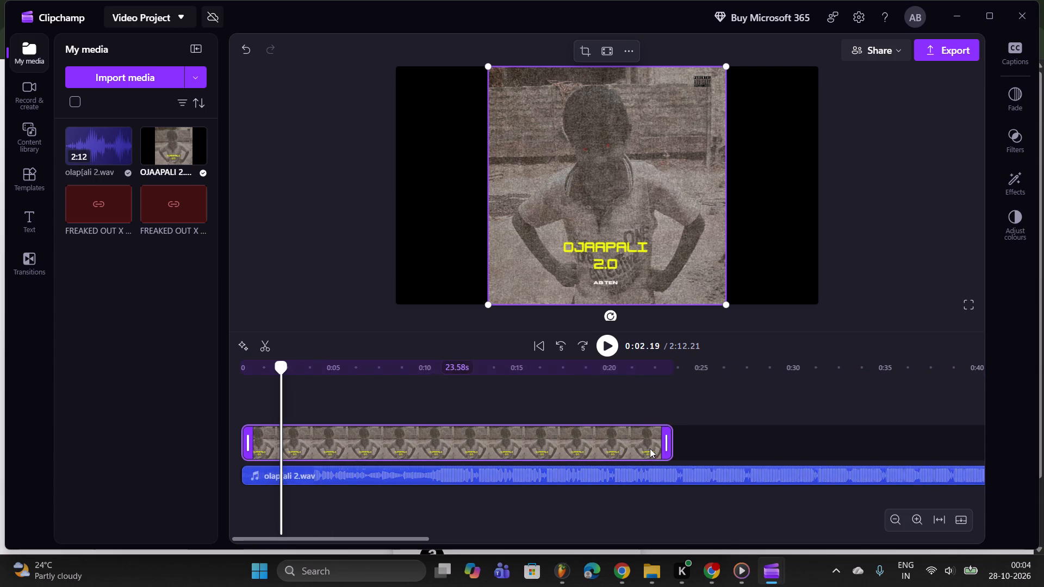
drag(315, 445, 647, 479)
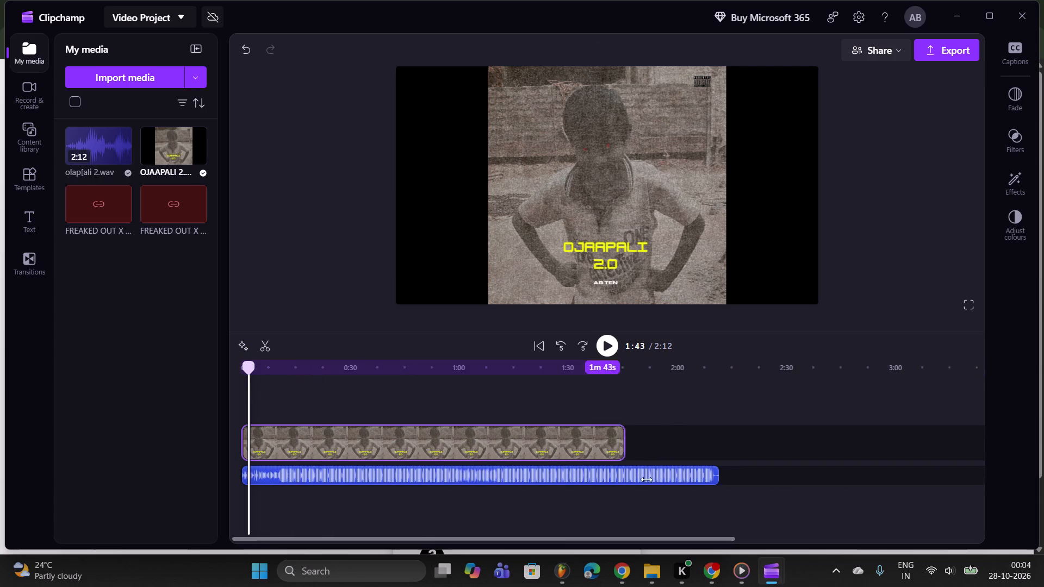
drag(647, 479, 708, 486)
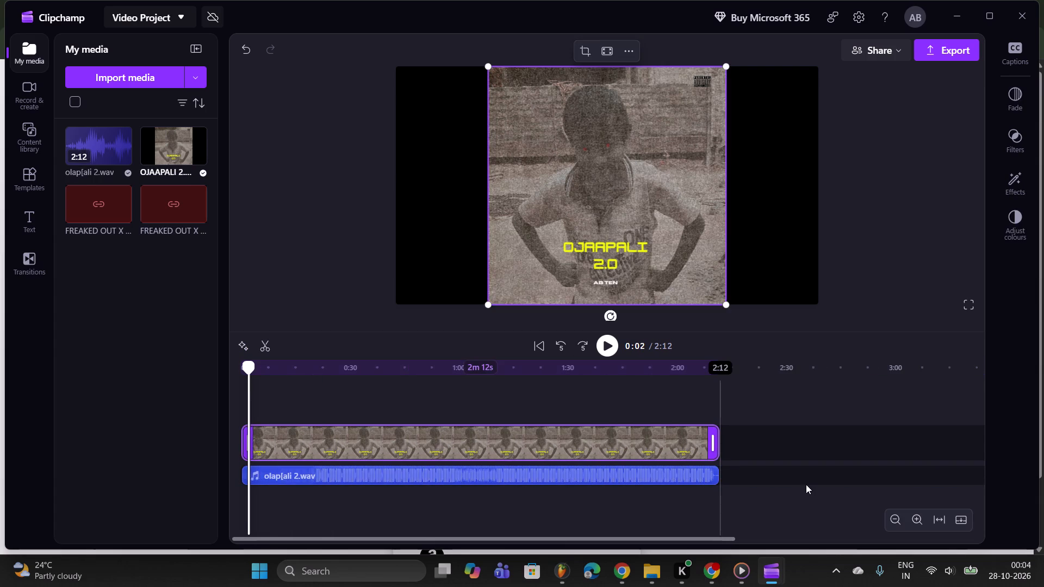
Play back a few seconds near the start of the video to check the image with the audio.
right_click(806, 484)
click(508, 186)
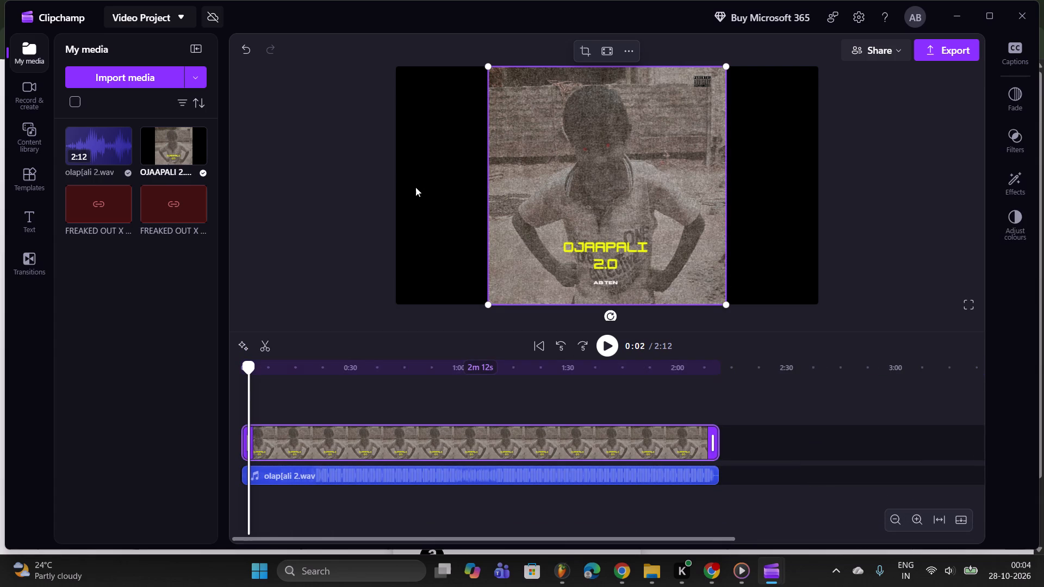
click(415, 187)
click(415, 184)
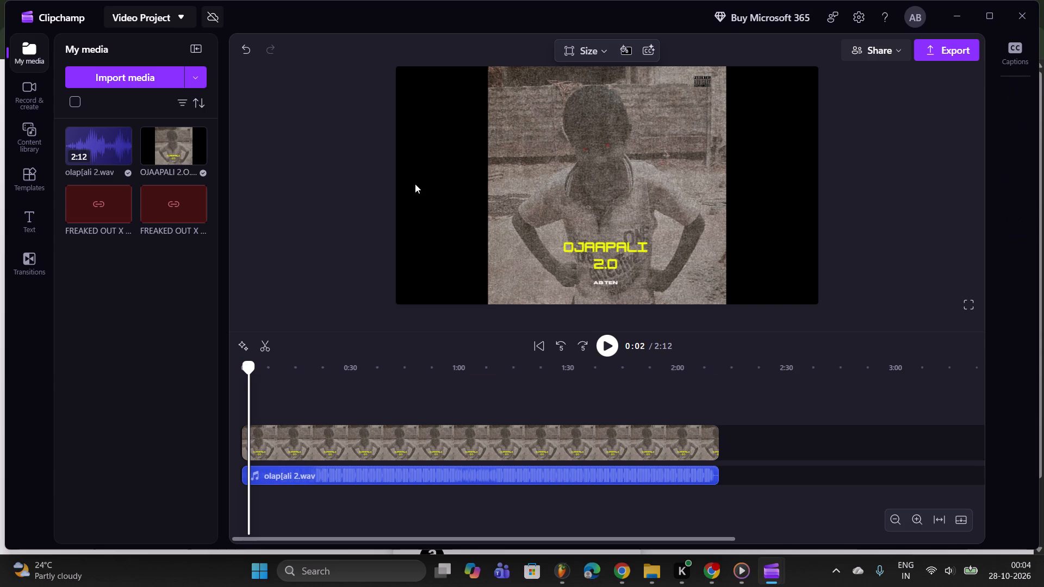
key(space)
click(647, 226)
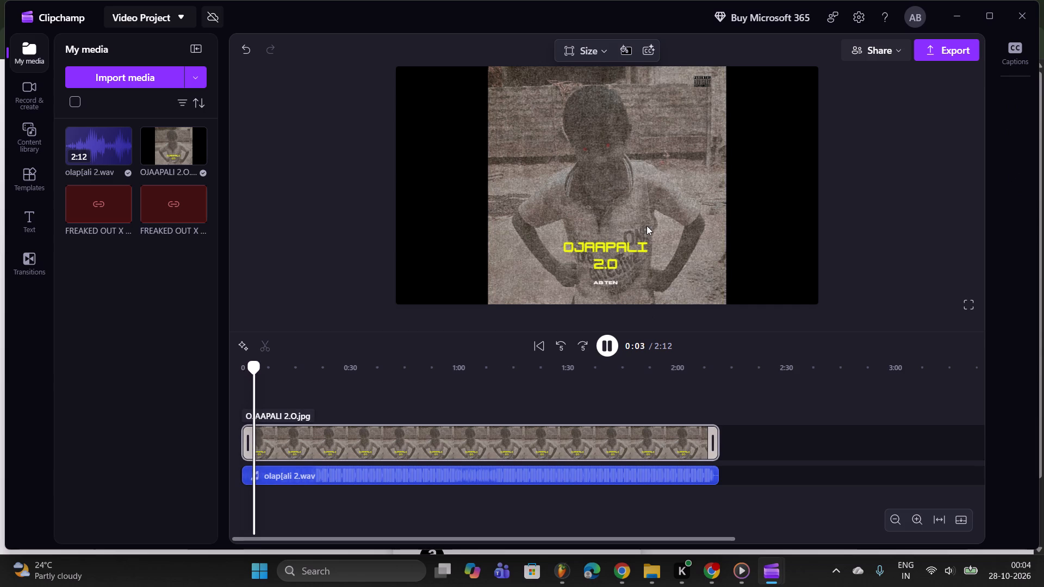
key(space)
click(617, 167)
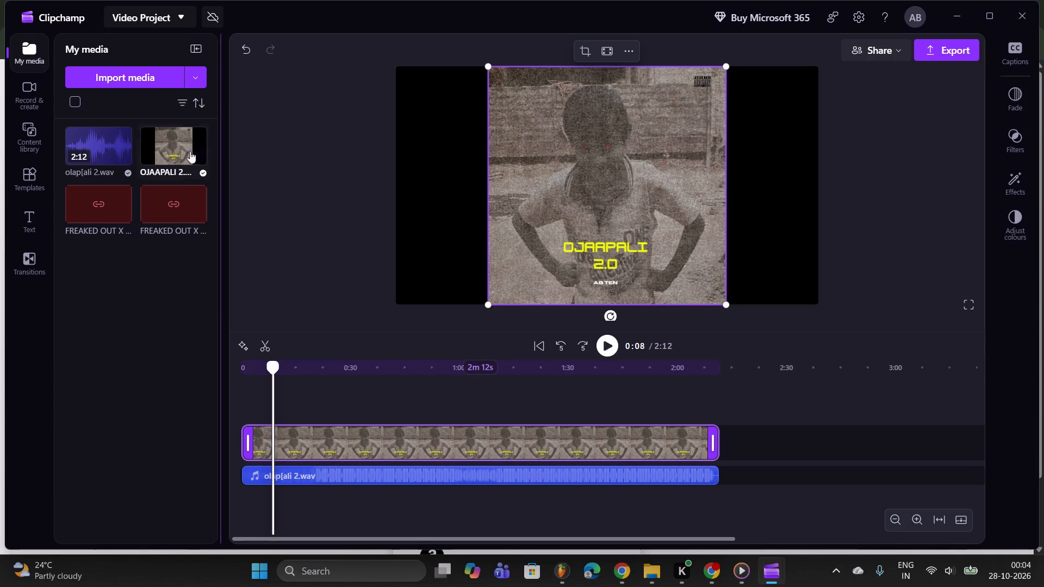
Import the Copy of Dreeam (1) image from Downloads into the project media.
click(142, 79)
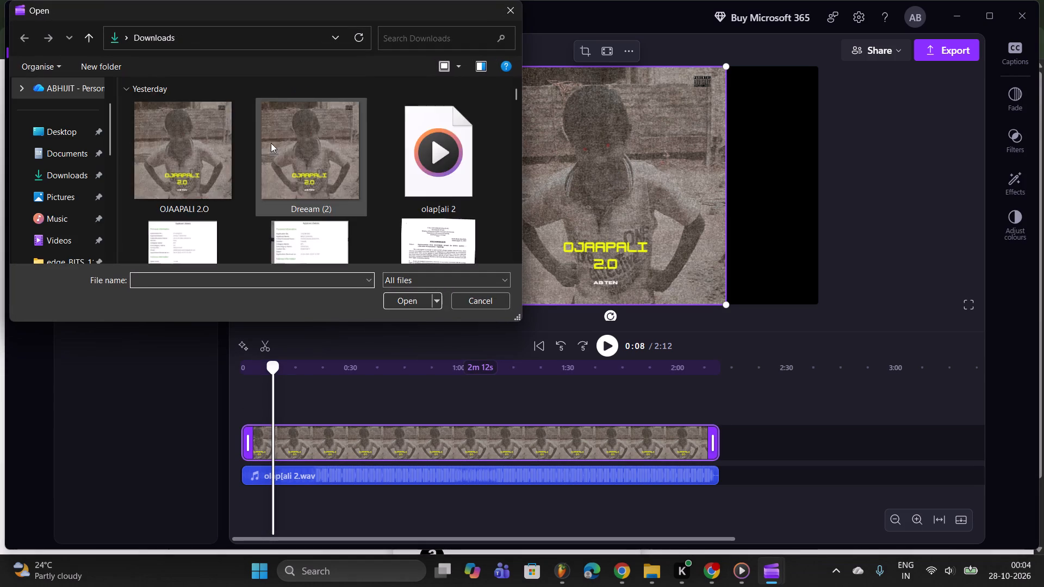
scroll(288, 150, down, 6)
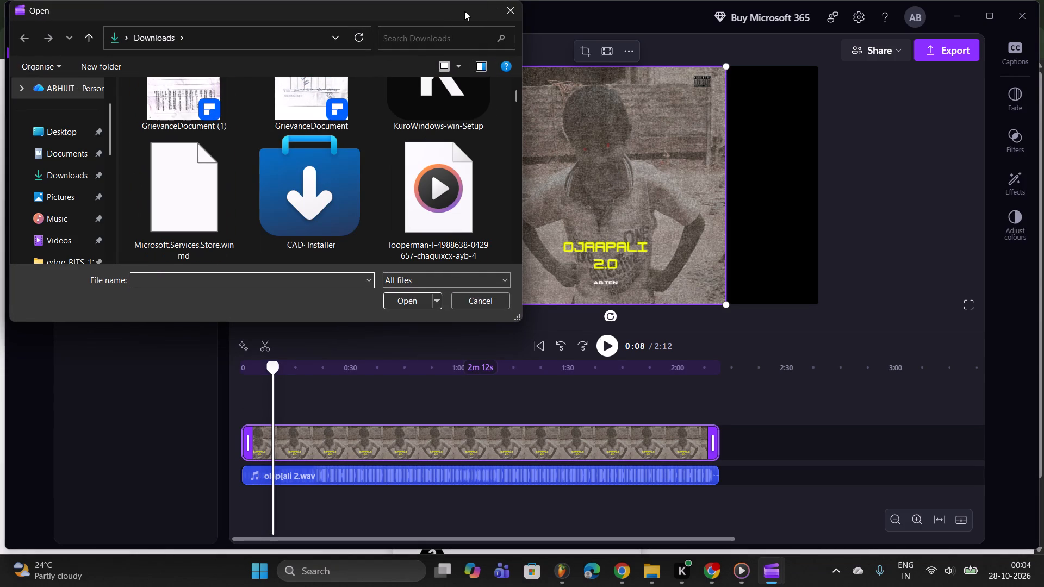
double_click(464, 11)
scroll(543, 252, down, 20)
scroll(539, 263, down, 5)
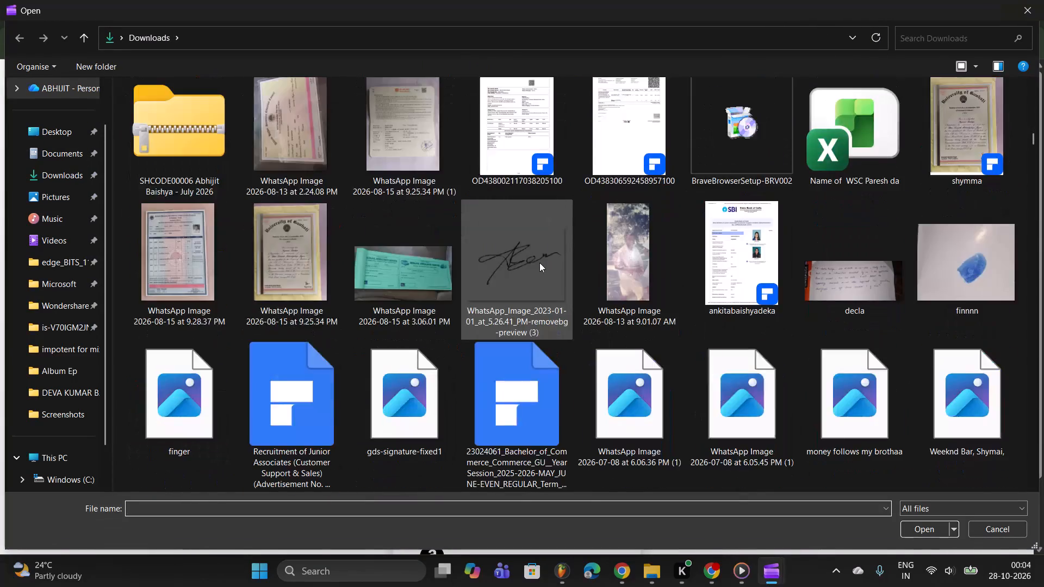
scroll(539, 263, down, 14)
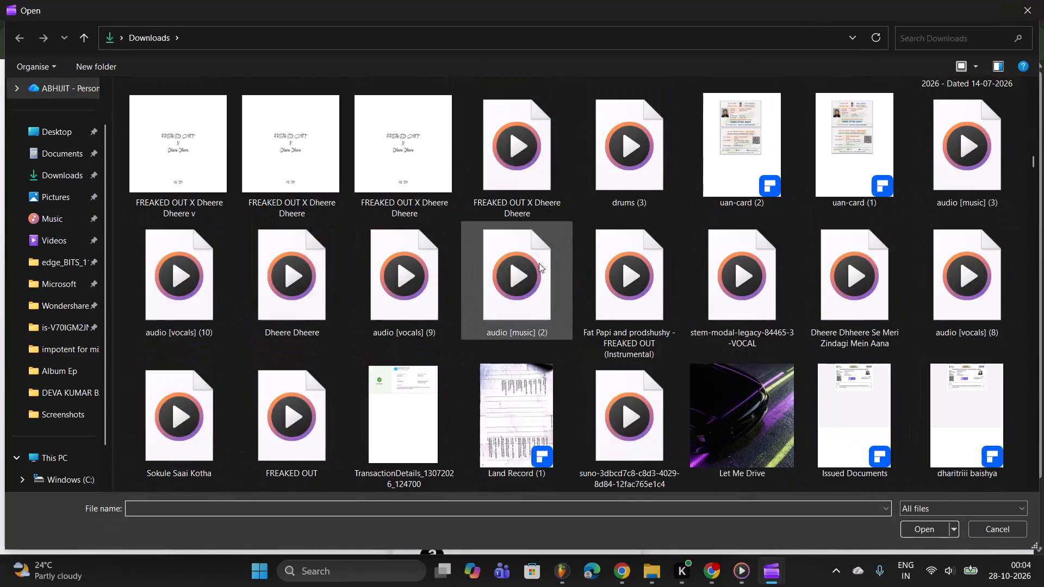
scroll(539, 263, down, 12)
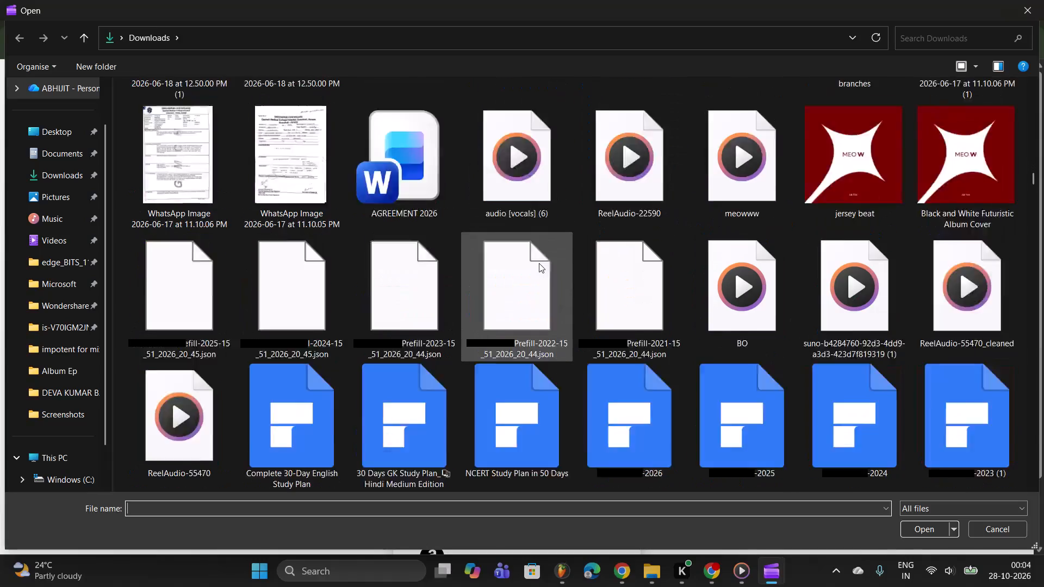
scroll(539, 263, down, 15)
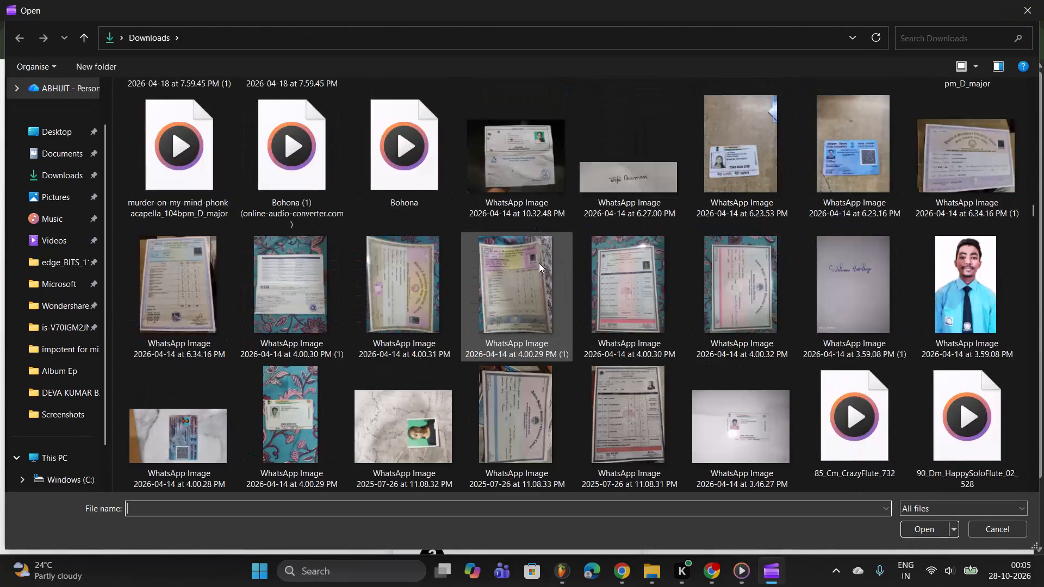
scroll(539, 263, down, 12)
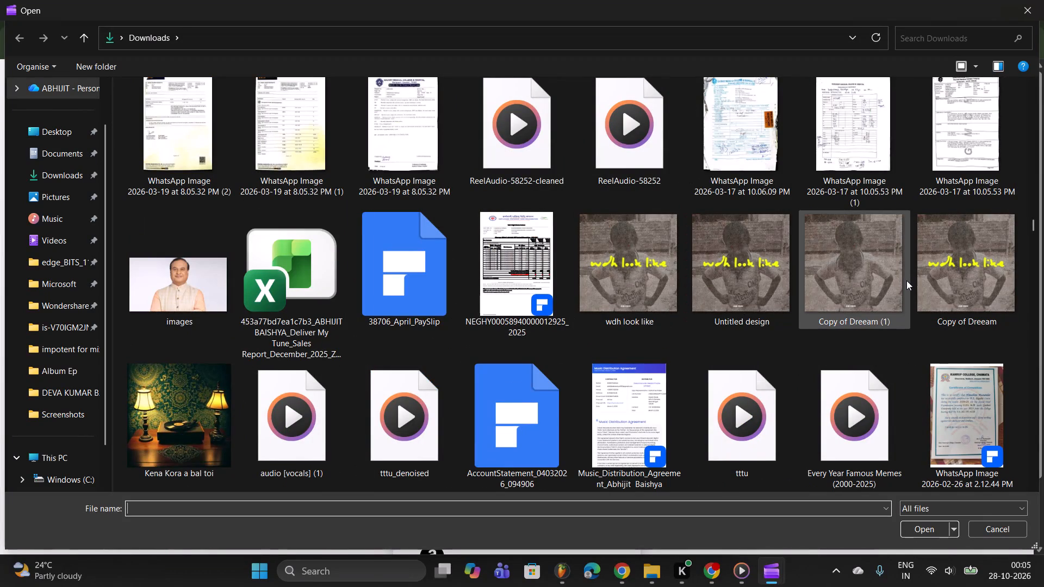
double_click(849, 266)
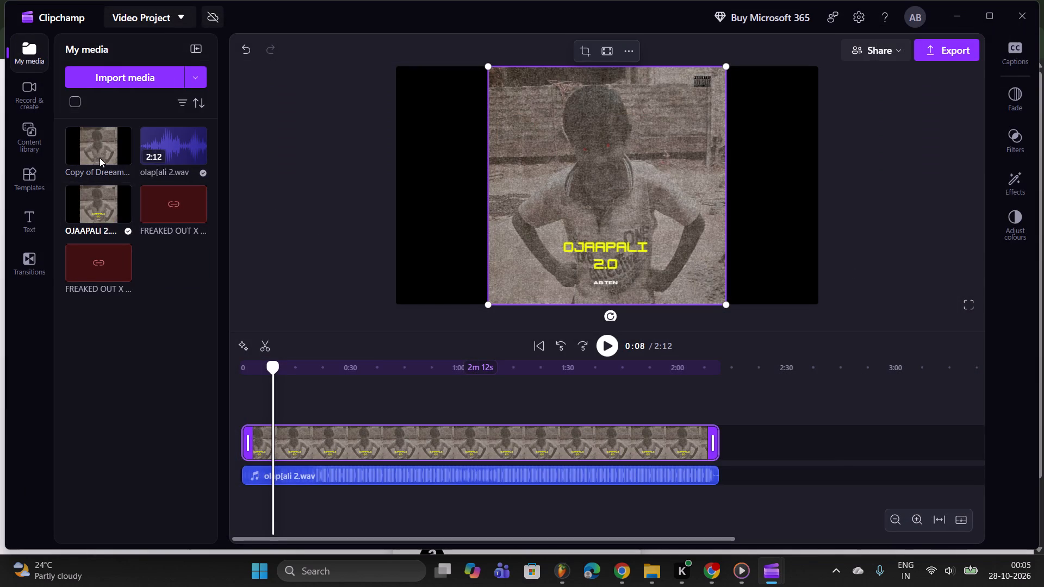
Add the Copy of Dreeam (1) image as a clip at 0:08, on a track above the OJAAPALI 2.O.jpg clip.
drag(96, 150, 623, 171)
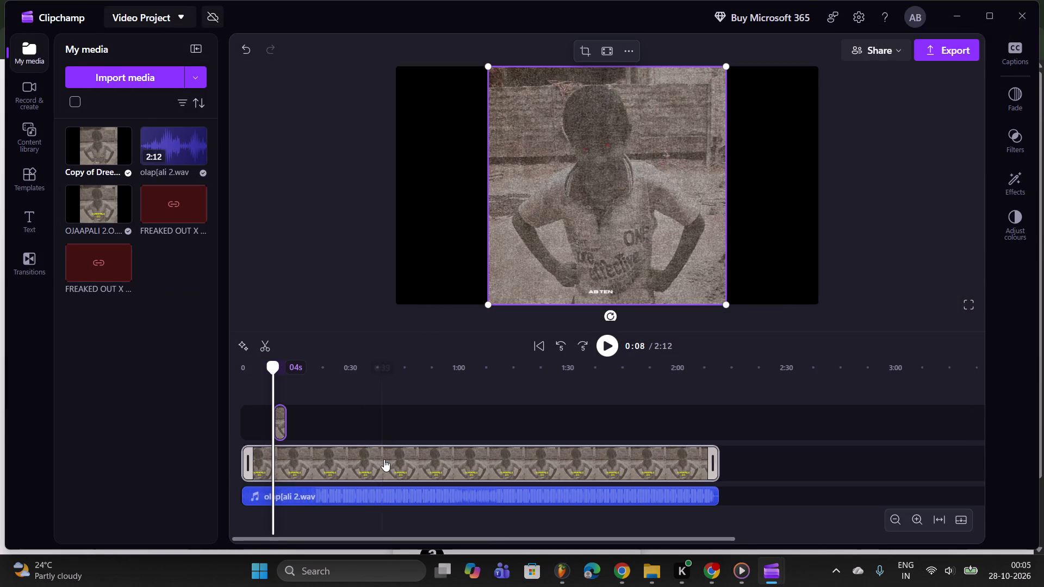
Delete the OJAAPALI 2.O.jpg image clip from the timeline.
click(384, 459)
scroll(390, 416, up, 2)
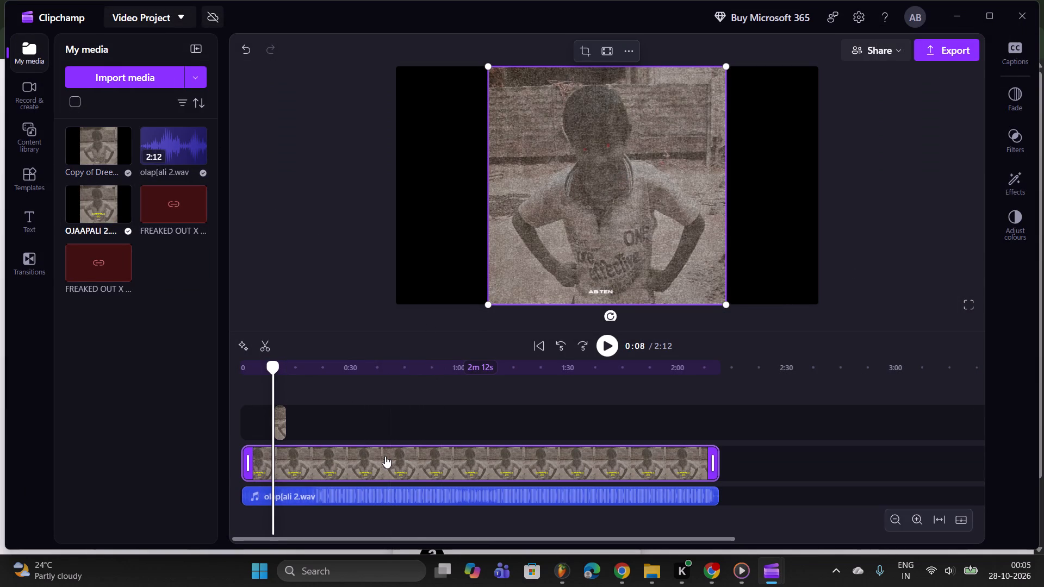
click(385, 456)
drag(385, 456, 528, 449)
drag(528, 449, 521, 452)
click(521, 452)
drag(521, 452, 554, 464)
scroll(461, 395, up, 3)
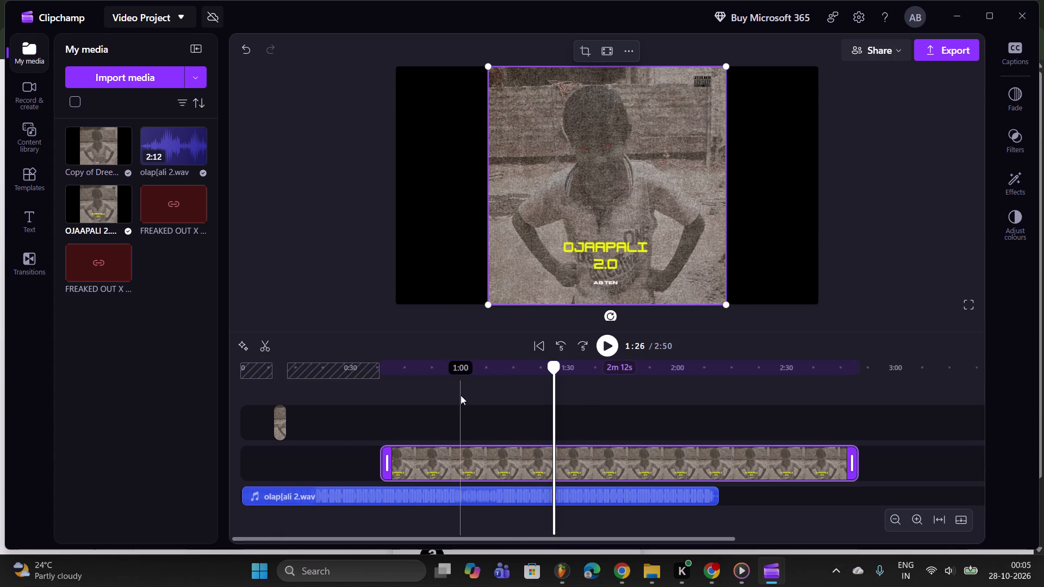
click(454, 468)
key(Delete)
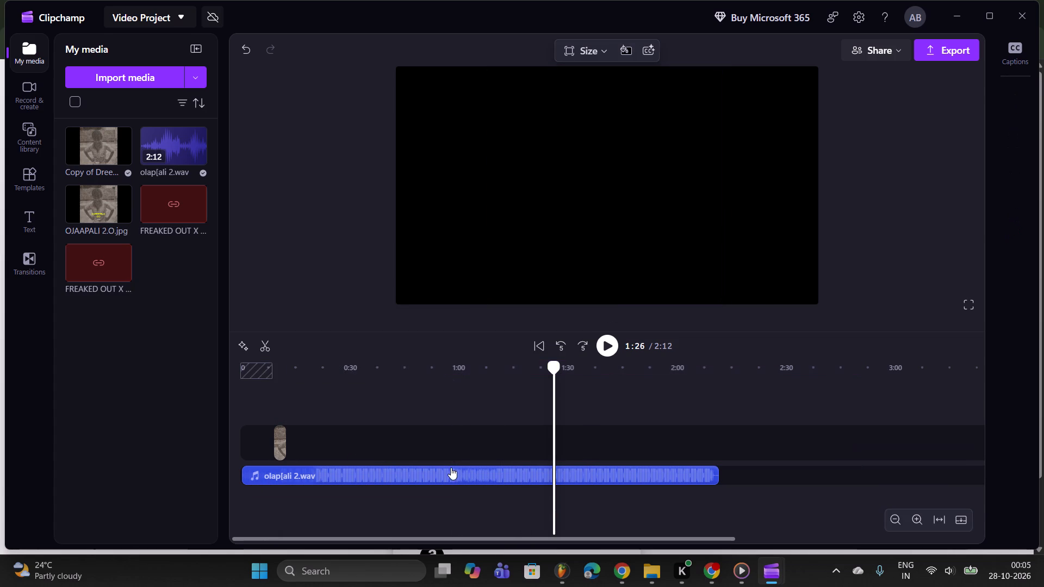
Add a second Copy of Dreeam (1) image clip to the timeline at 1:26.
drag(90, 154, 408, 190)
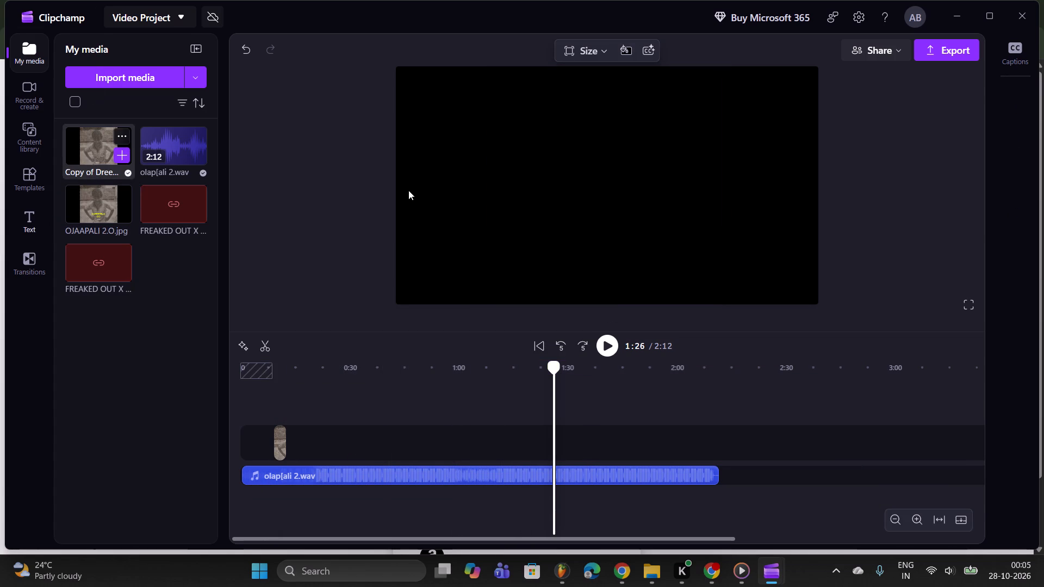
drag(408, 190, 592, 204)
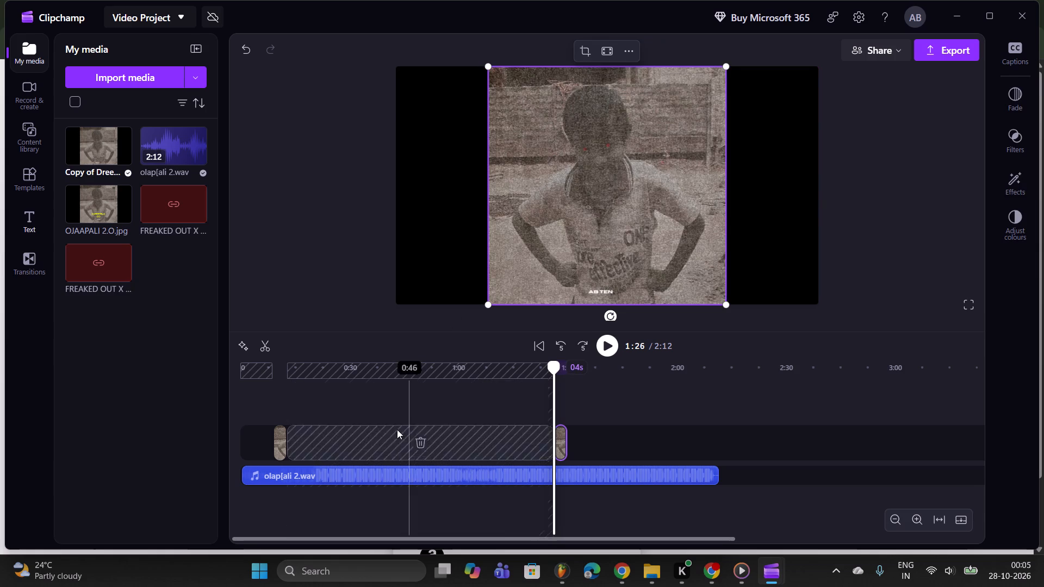
Extend the end of the first Copy of Dreeam (1) clip to just past 1:00 on the timeline.
drag(285, 448, 454, 436)
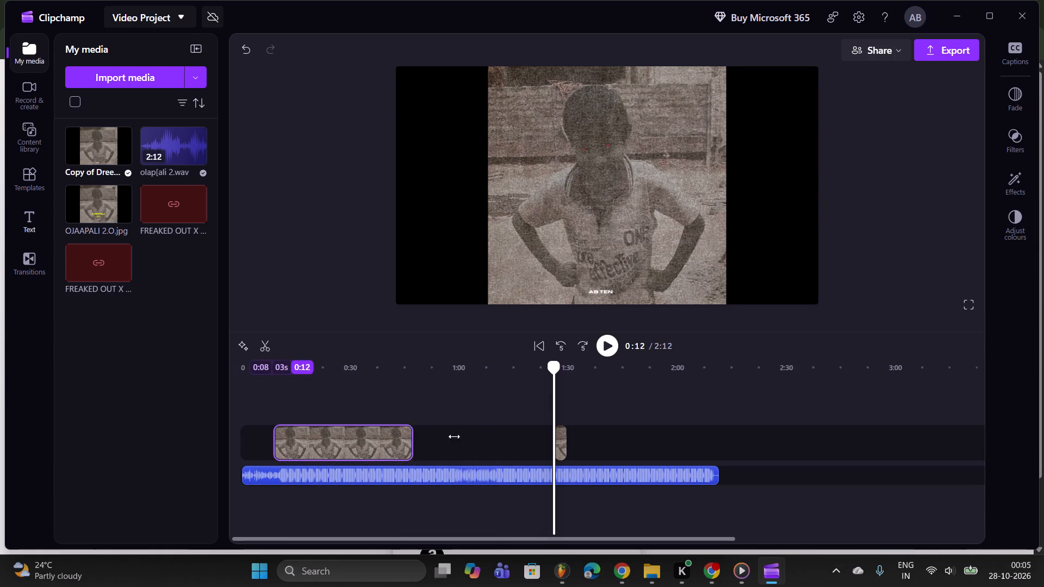
drag(454, 436, 469, 429)
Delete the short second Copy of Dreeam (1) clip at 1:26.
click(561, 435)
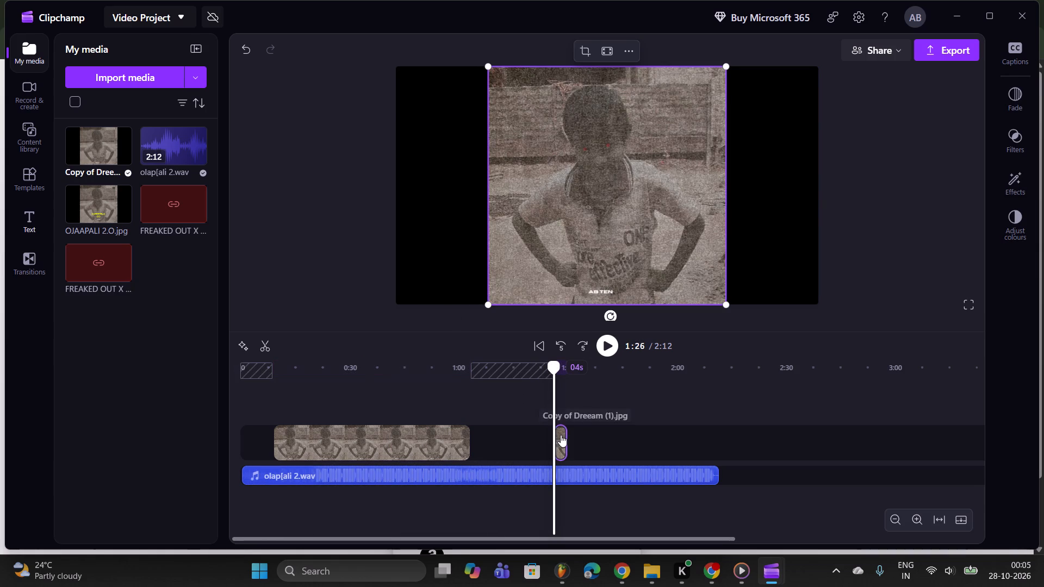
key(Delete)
Stretch the Copy of Dreeam (1) clip to 2m 12s, starting at 0:00 and ending with the audio.
drag(277, 441, 264, 438)
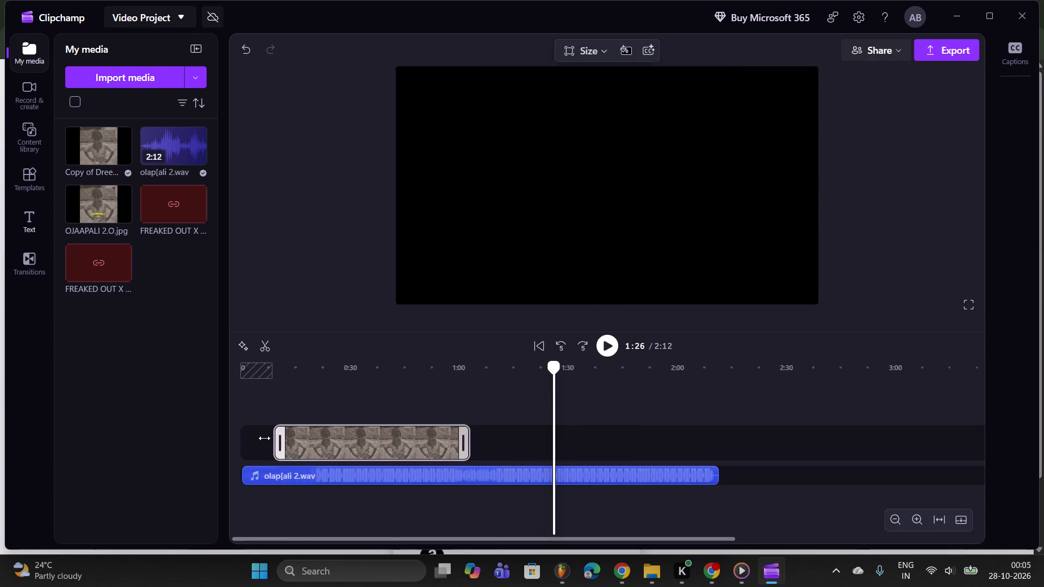
drag(264, 438, 191, 439)
drag(461, 441, 734, 439)
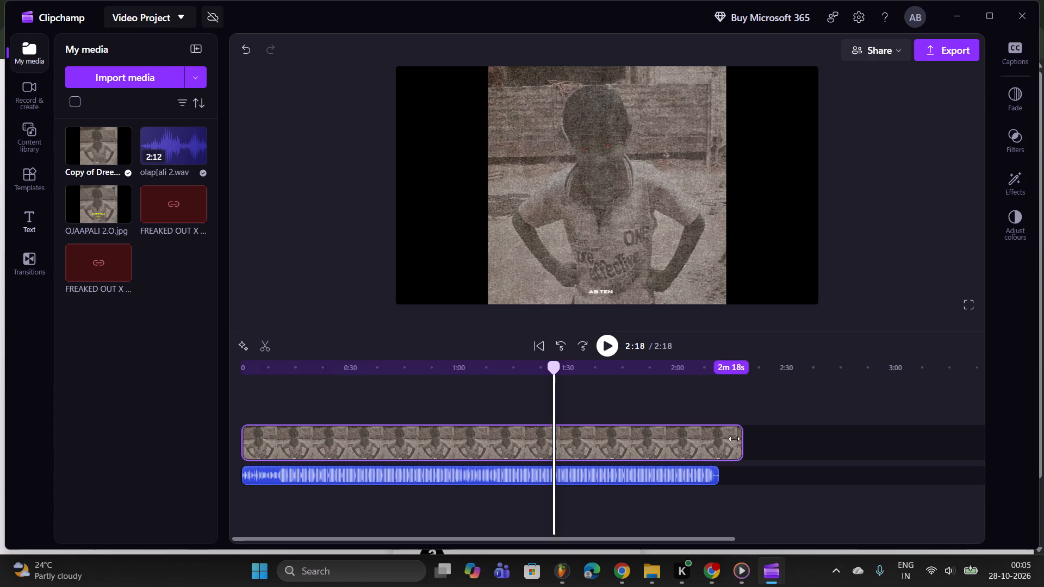
drag(734, 439, 707, 454)
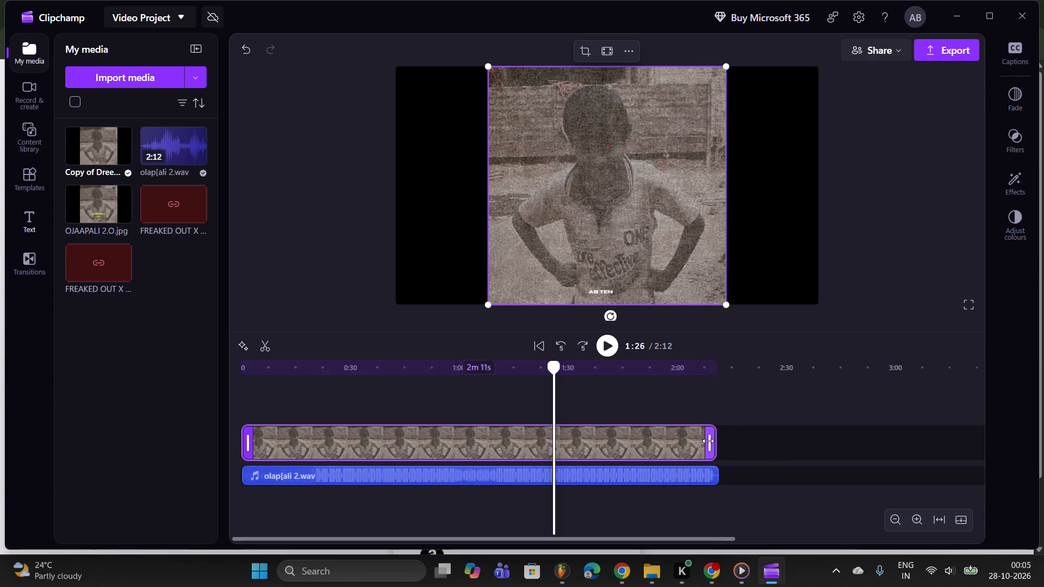
click(708, 440)
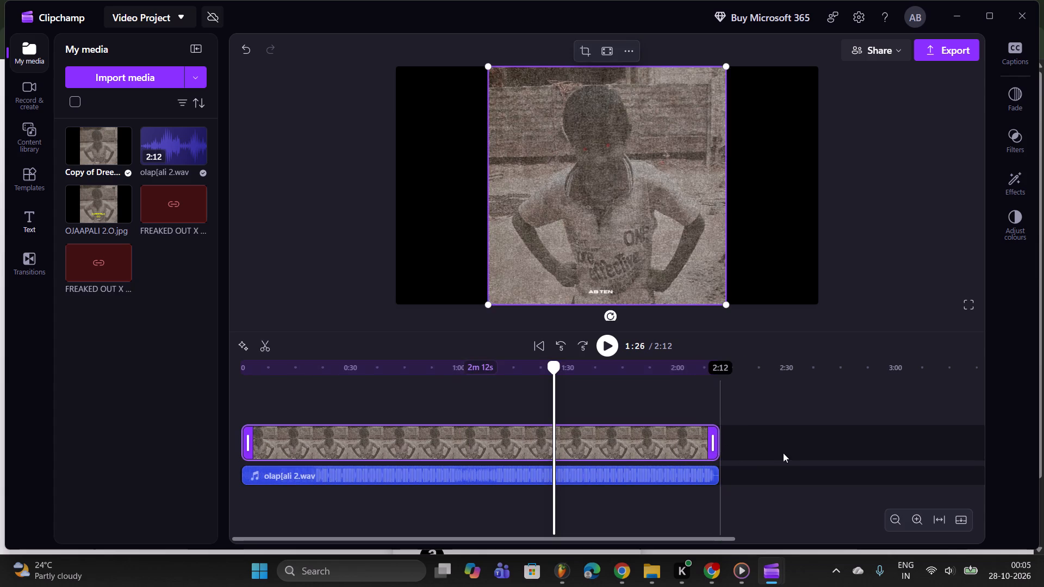
Play back the video briefly from 1:26 and again from the start.
key(space)
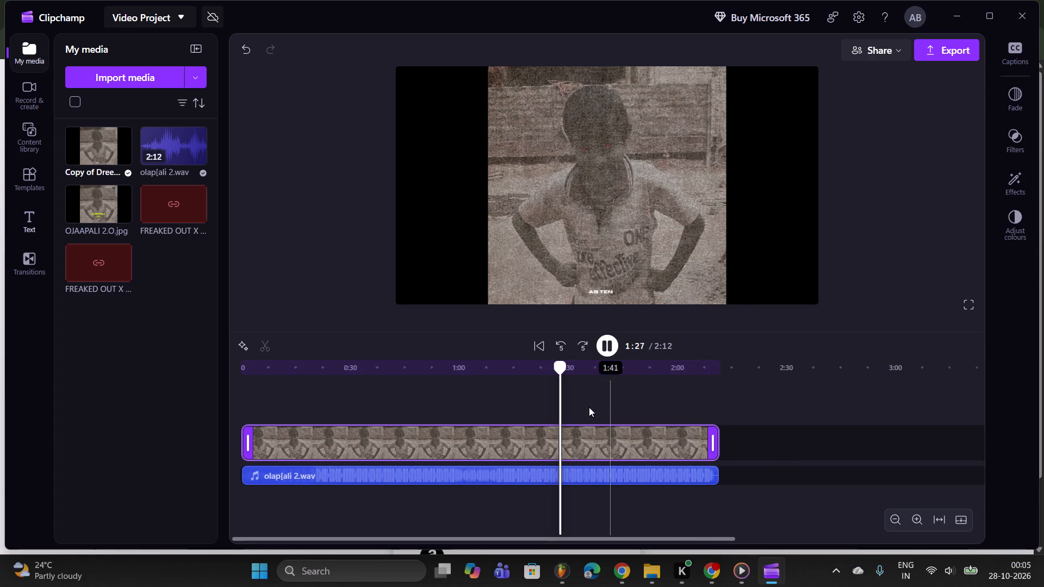
drag(565, 366, 160, 367)
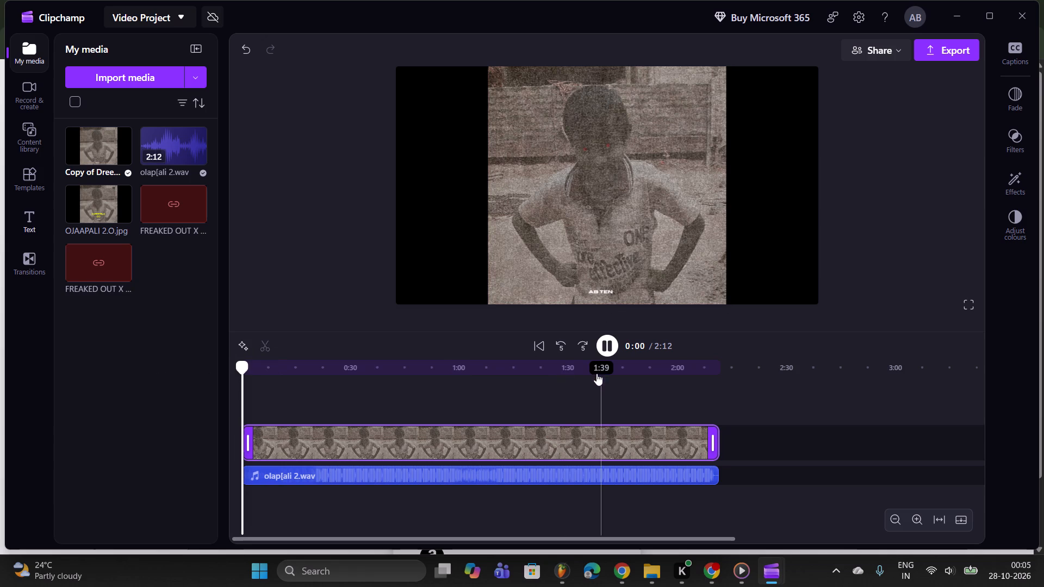
key(space)
Generate autocaptions for the olap[ali 2.wav audio in English (United States), with captions shown in the video.
click(550, 474)
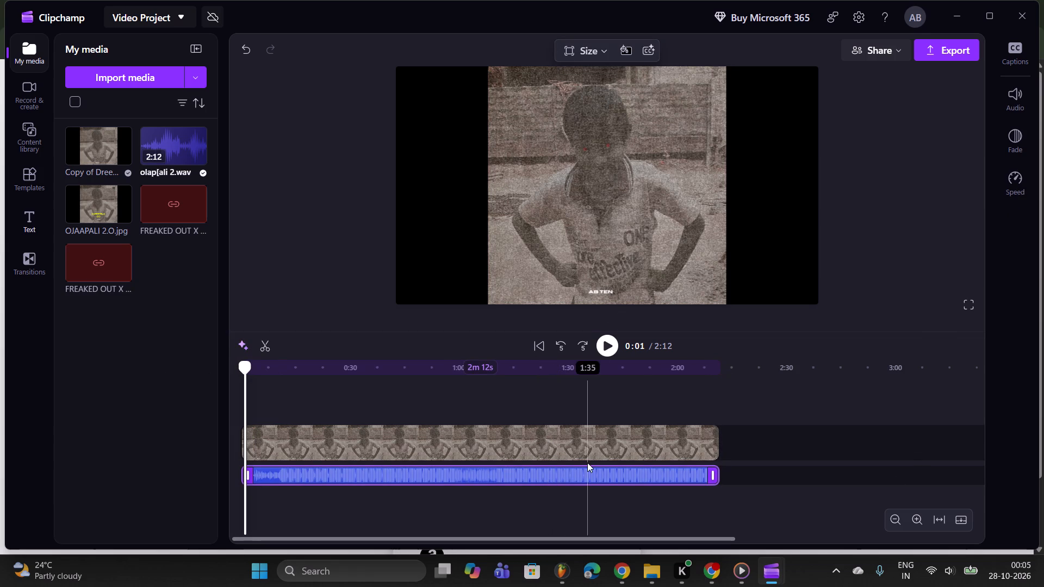
click(1027, 53)
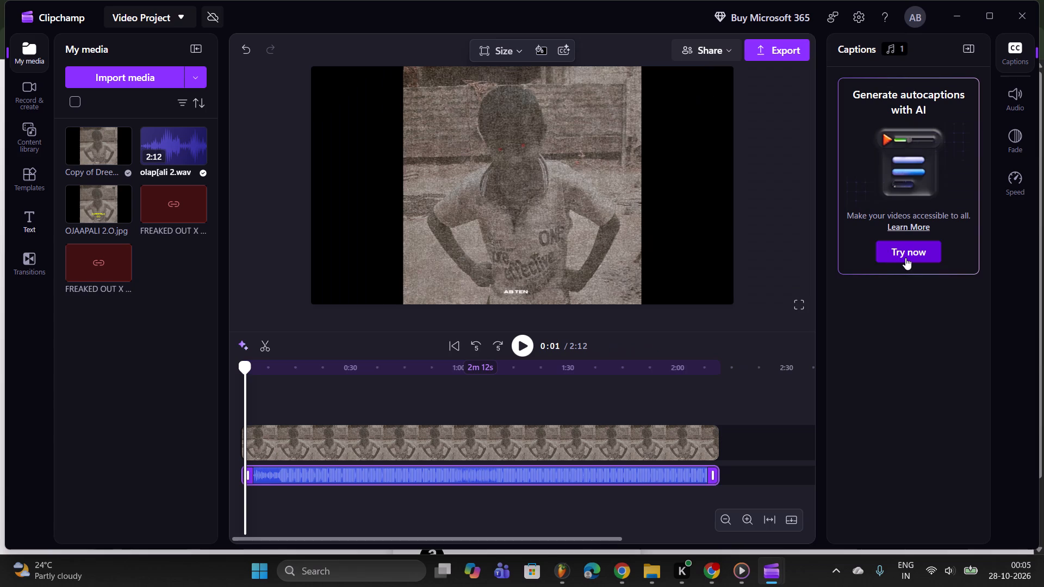
double_click(904, 258)
click(911, 254)
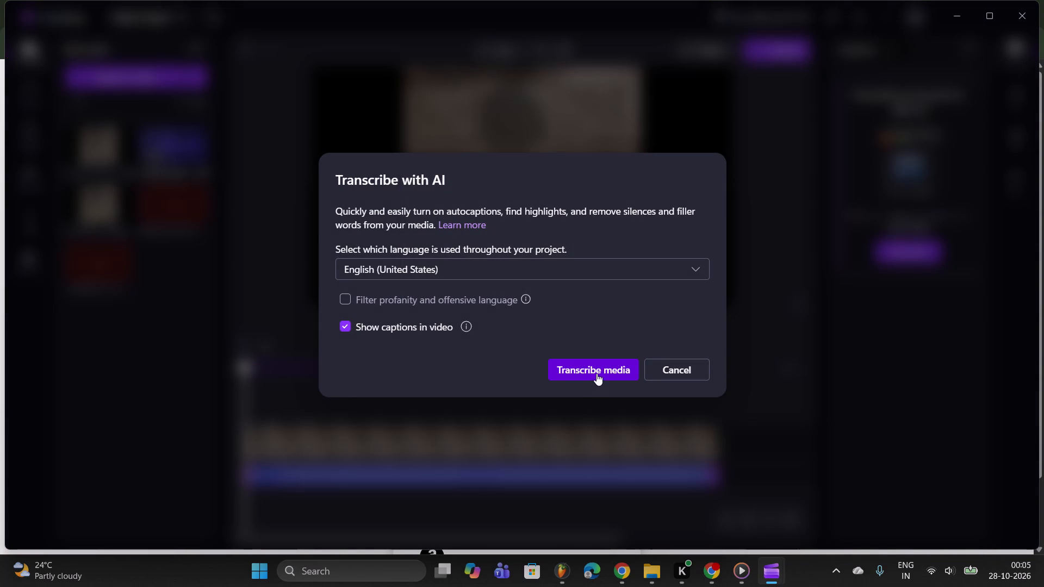
click(596, 373)
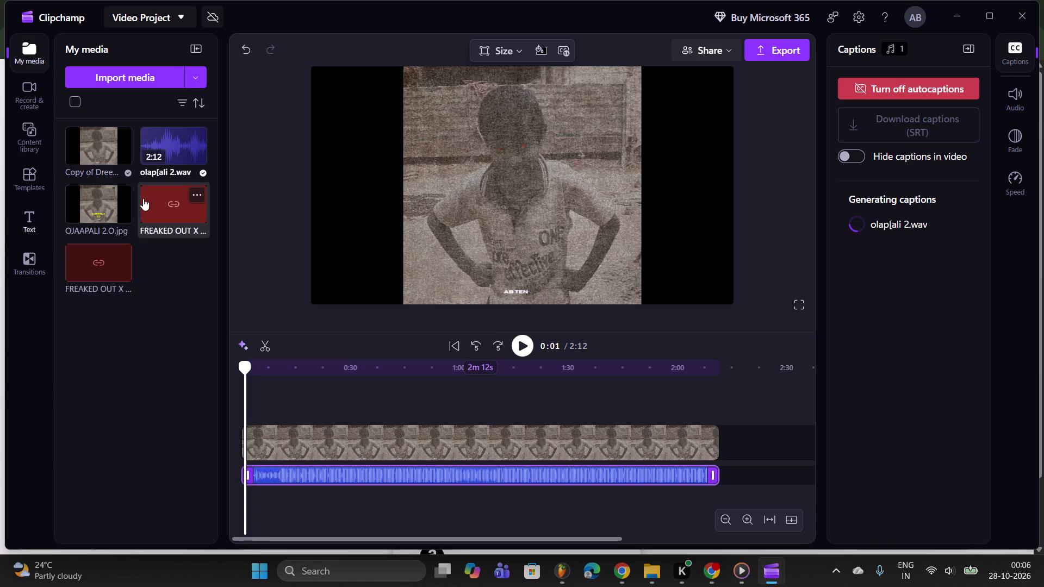
Browse the available text styles and add a plain text clip at 0:01 above the image clip.
click(31, 216)
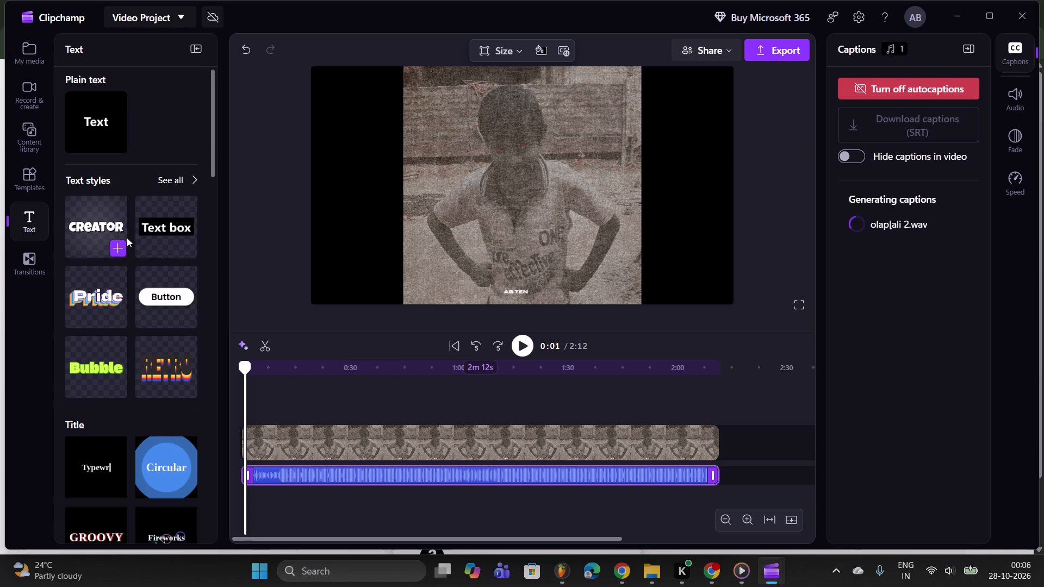
scroll(135, 365, down, 8)
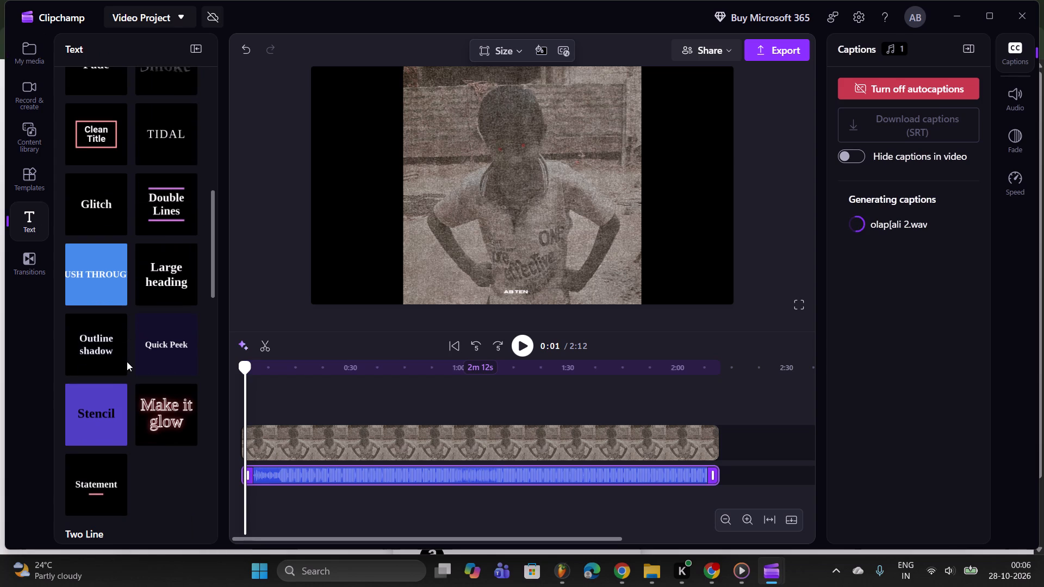
scroll(123, 346, down, 4)
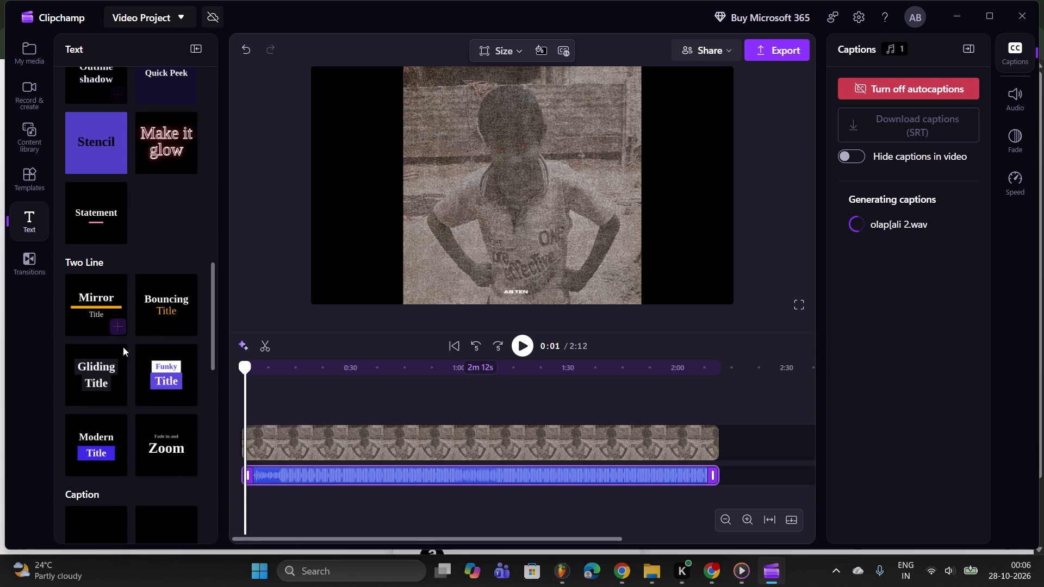
scroll(123, 347, up, 9)
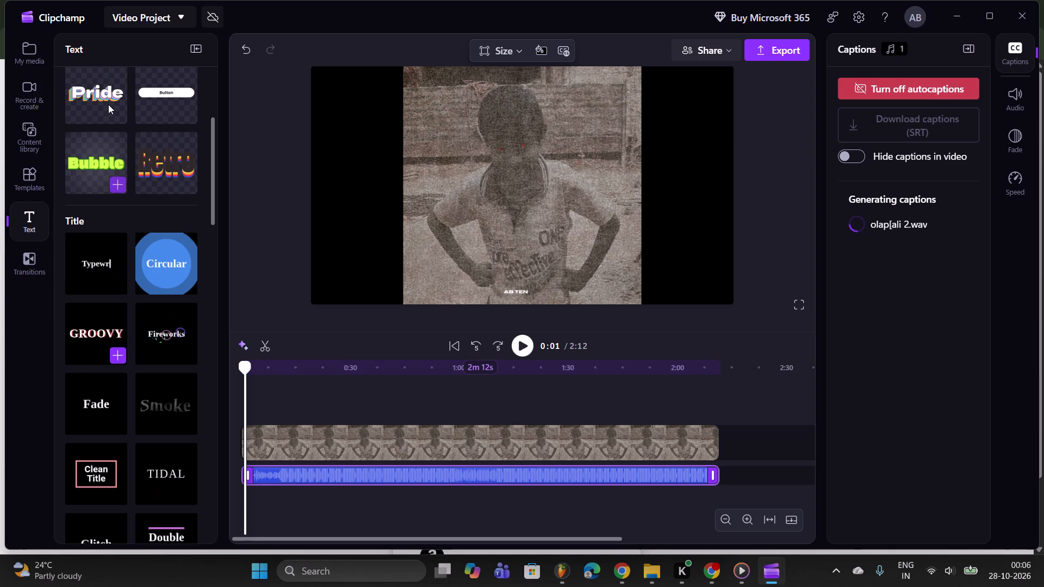
scroll(172, 338, down, 18)
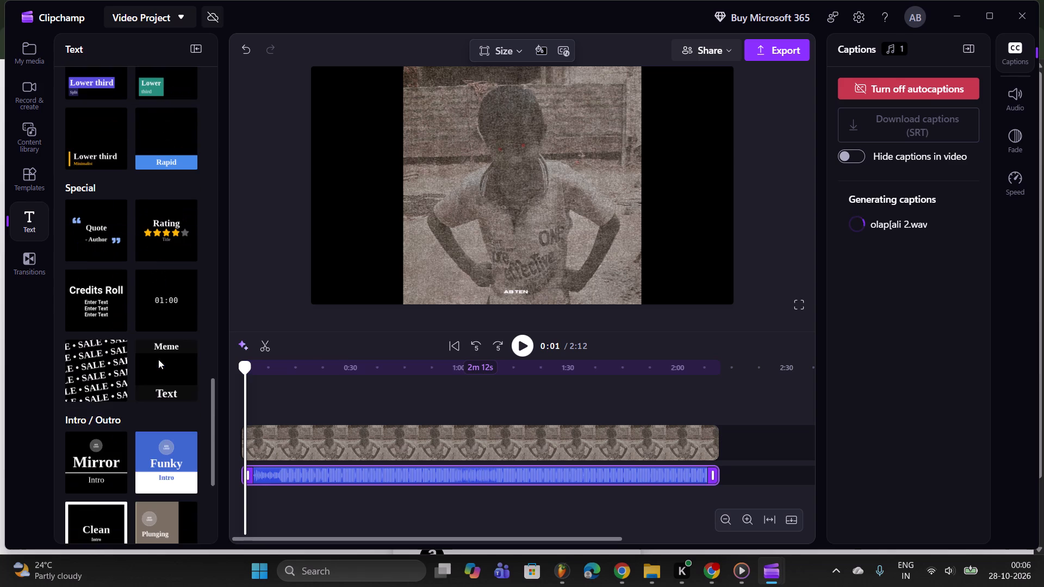
scroll(155, 353, down, 3)
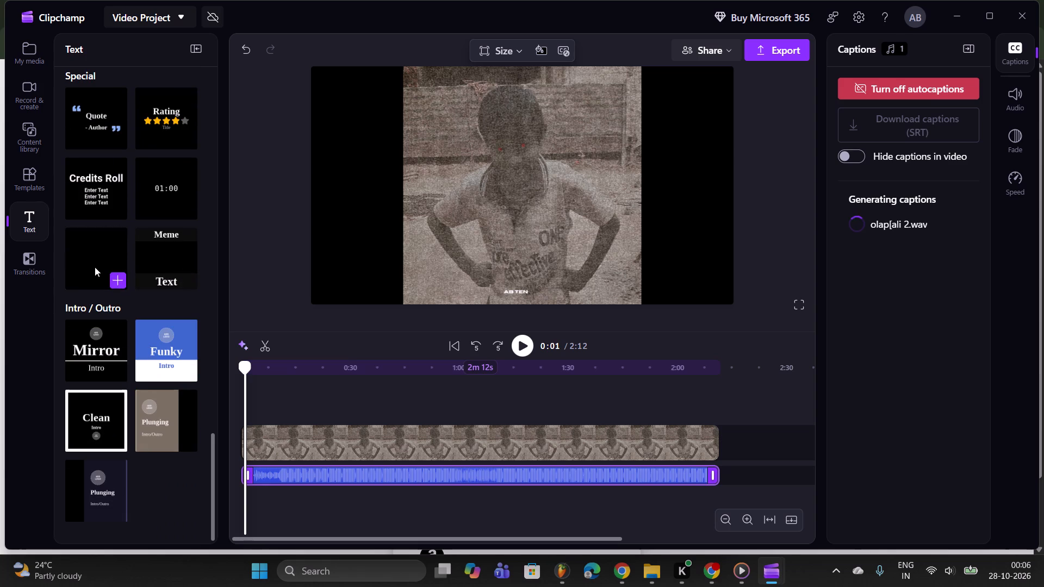
scroll(101, 323, down, 3)
scroll(115, 367, down, 4)
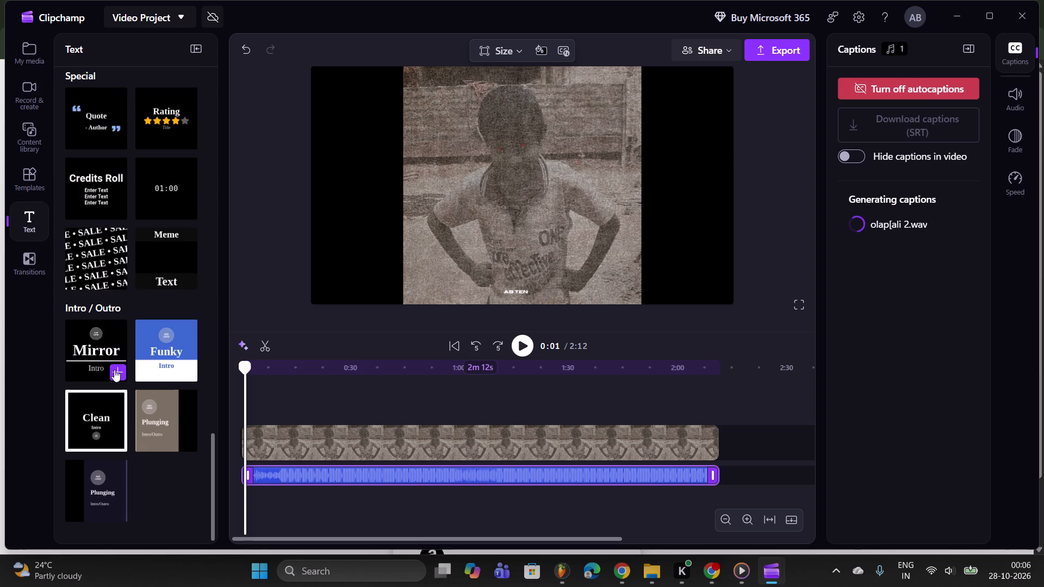
scroll(112, 369, up, 15)
scroll(110, 317, up, 5)
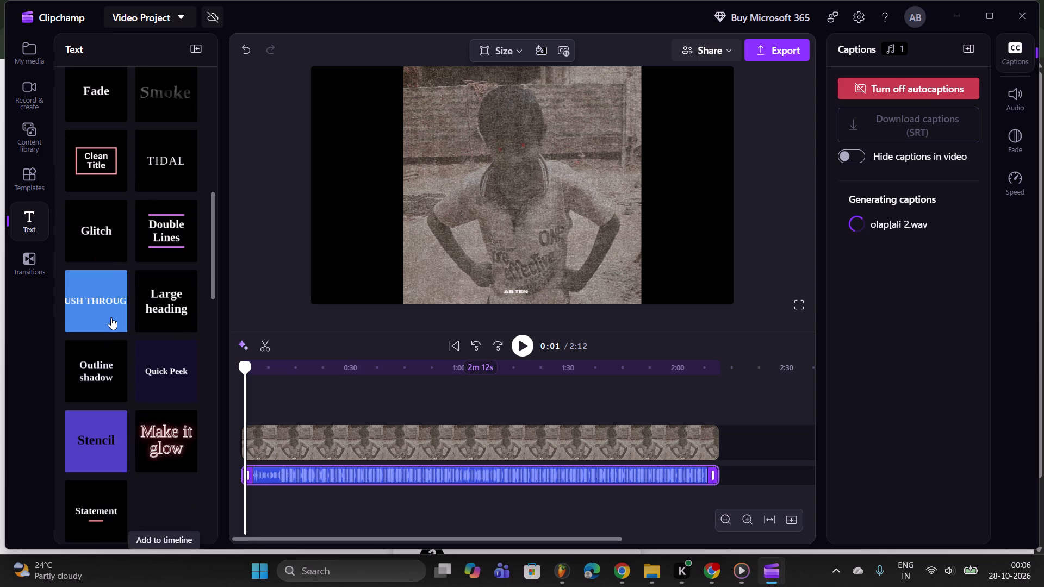
scroll(108, 276, up, 9)
click(113, 141)
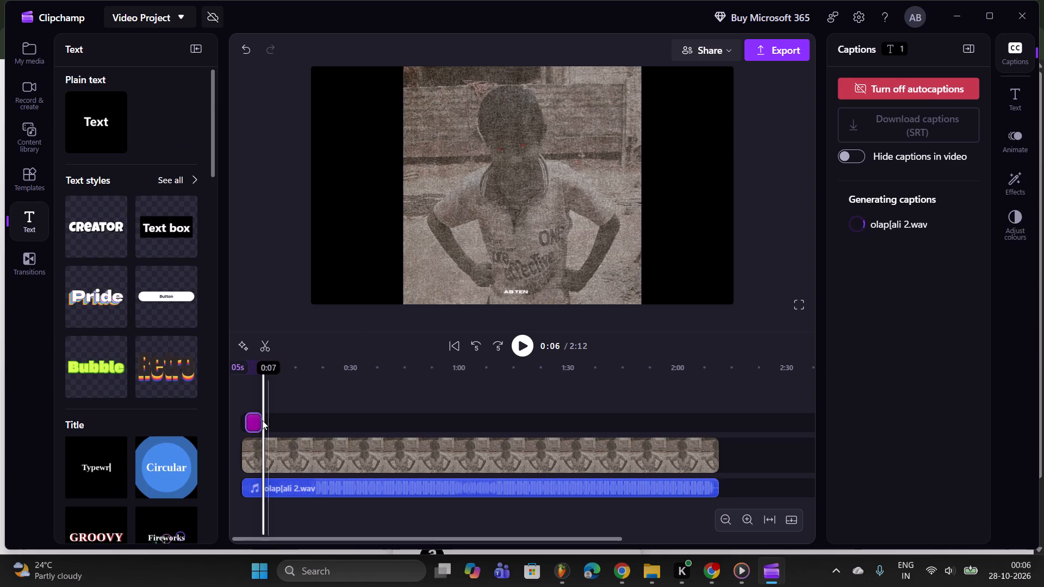
Extend the plain text clip's duration to 58s, ending at about 1:00, and select it.
click(256, 417)
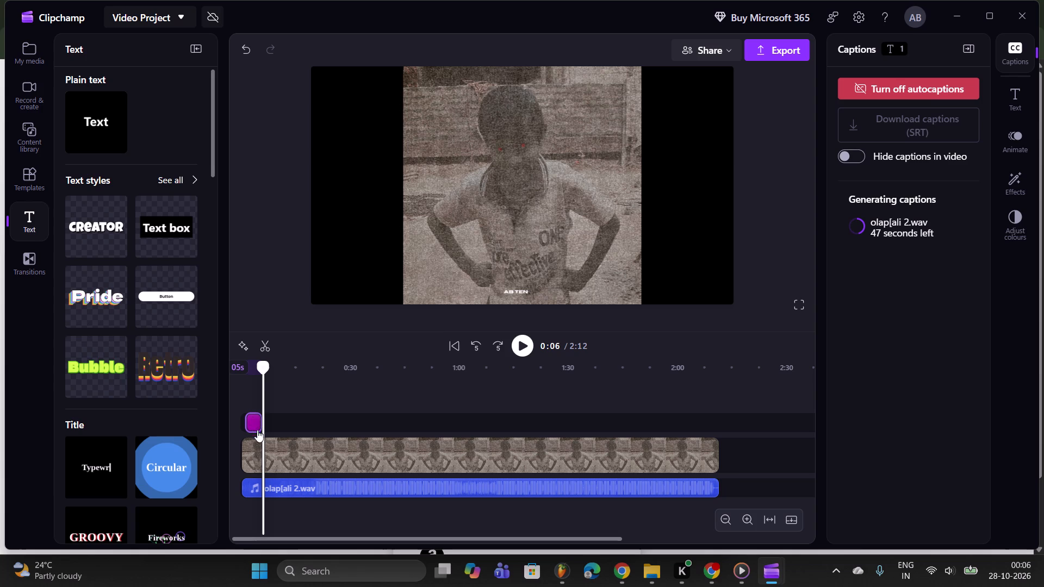
drag(259, 420, 455, 416)
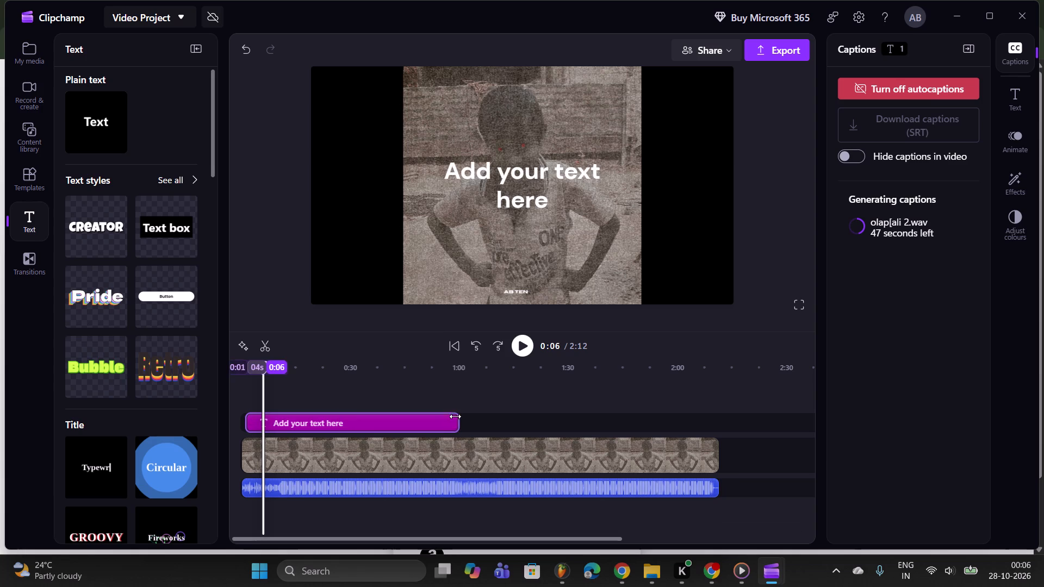
drag(455, 416, 454, 422)
drag(340, 428, 326, 432)
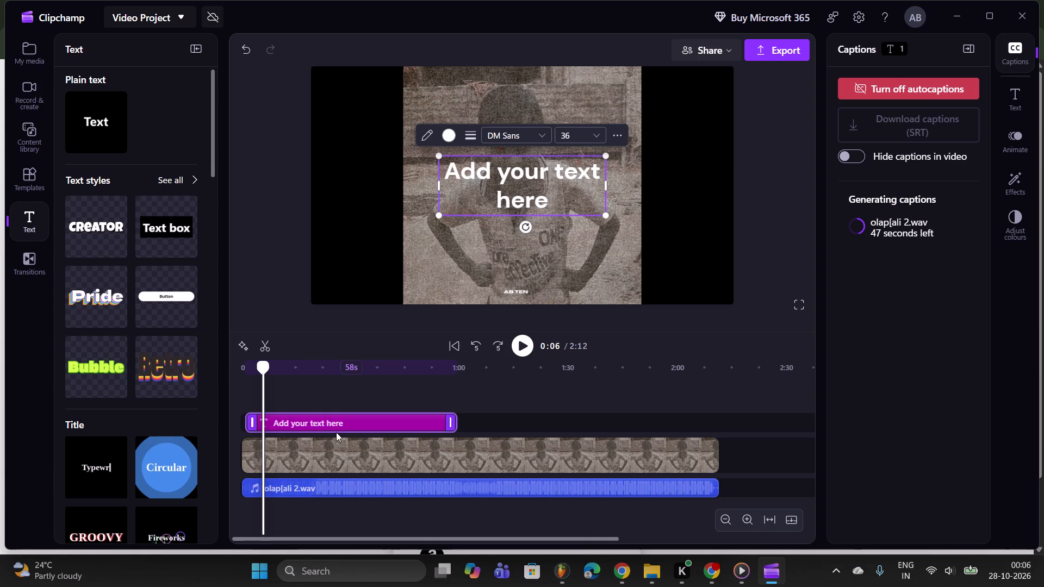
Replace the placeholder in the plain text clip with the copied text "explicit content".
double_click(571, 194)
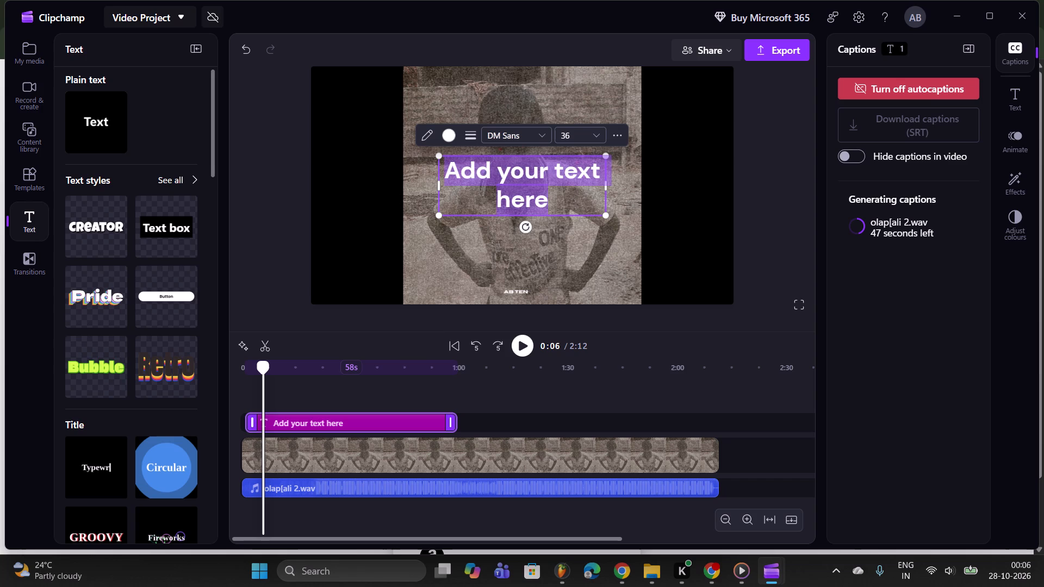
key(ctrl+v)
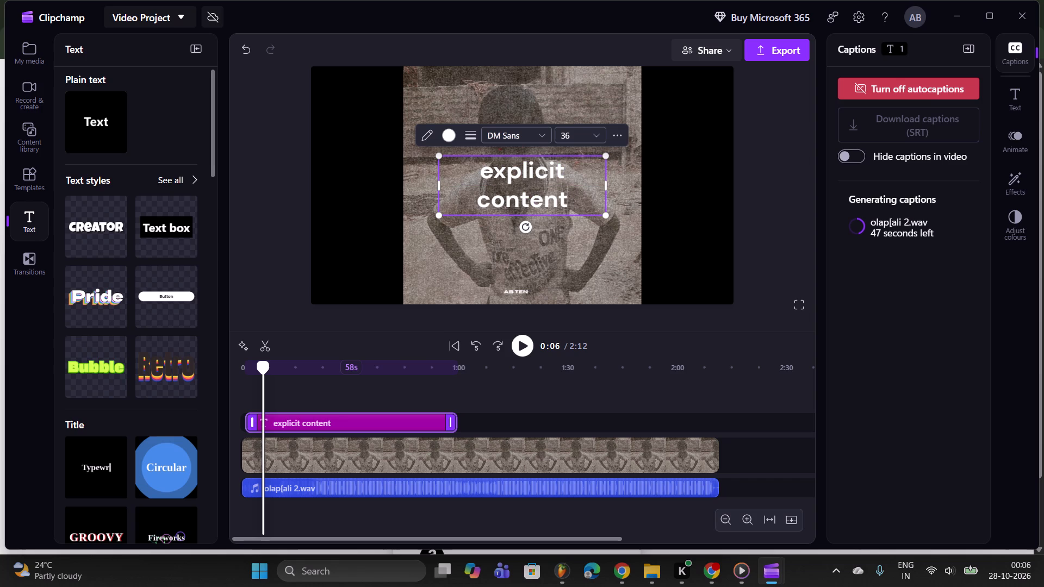
Replace the "explicit content" text with "Oja", and cut it back to "O".
drag(577, 202, 432, 151)
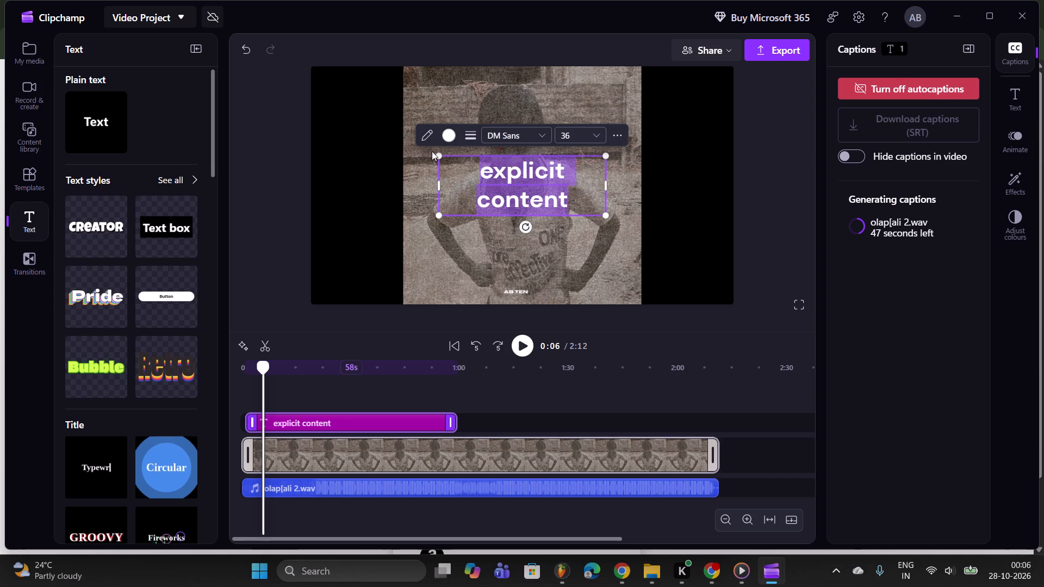
key(BackSpace)
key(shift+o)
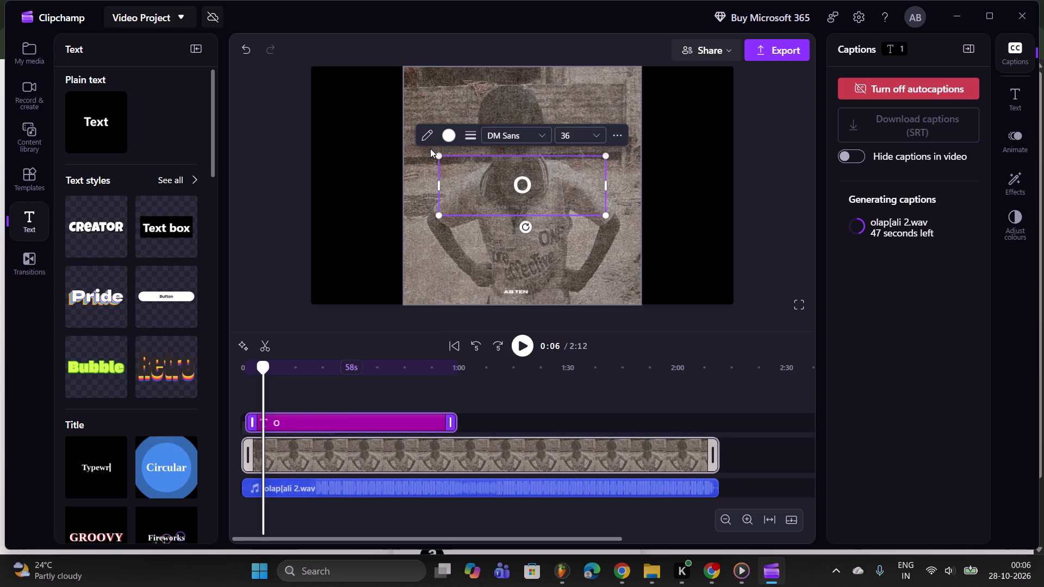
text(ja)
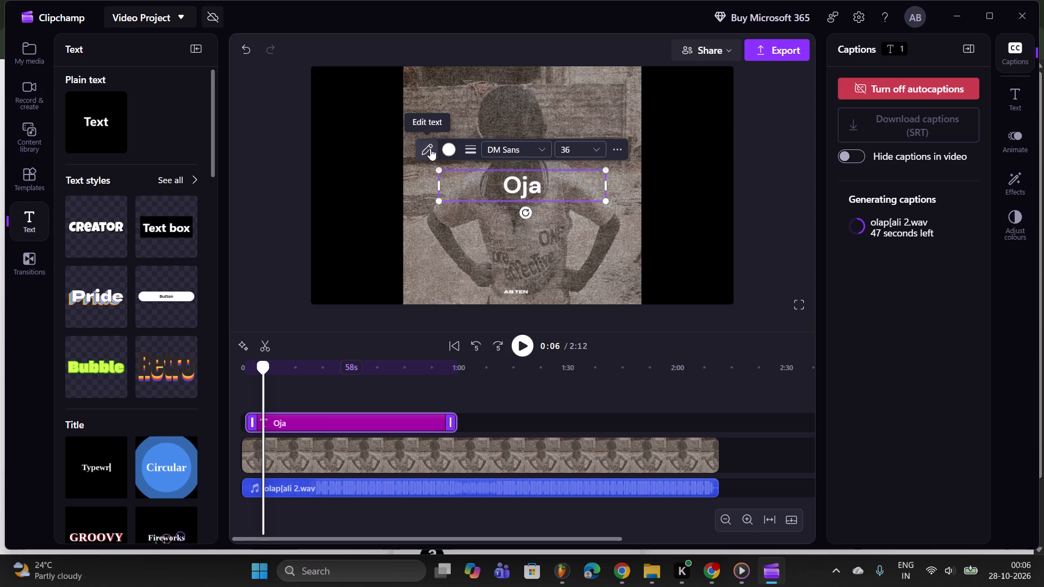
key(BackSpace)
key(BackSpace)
Switch to the Chrome window that holds the OJAAPALI 2.O mail and song link tabs.
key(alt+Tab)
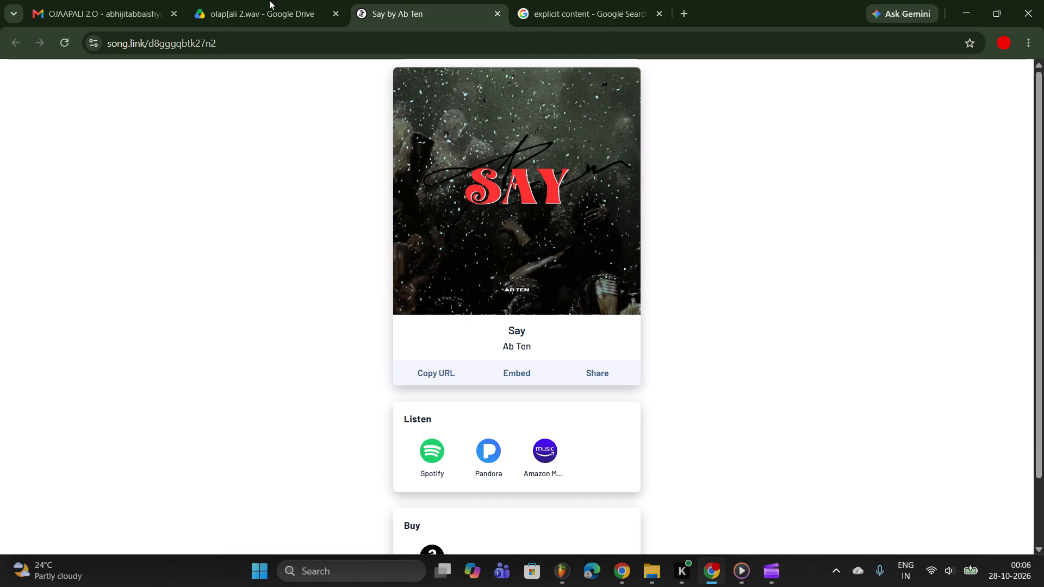
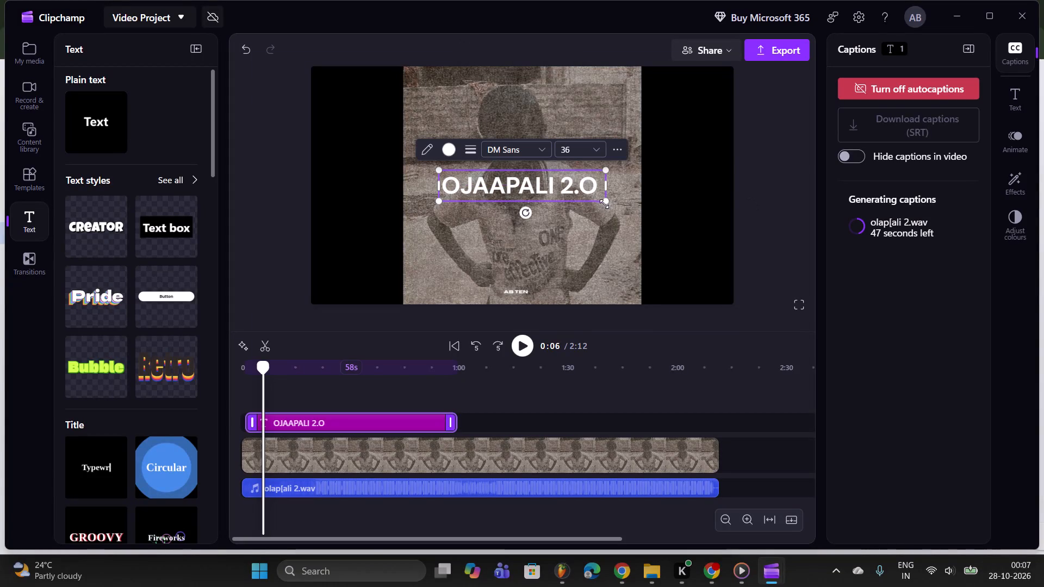
Shrink the OJAAPALI 2.O text overlay to about half its size on the cover image.
drag(602, 203, 520, 189)
click(691, 211)
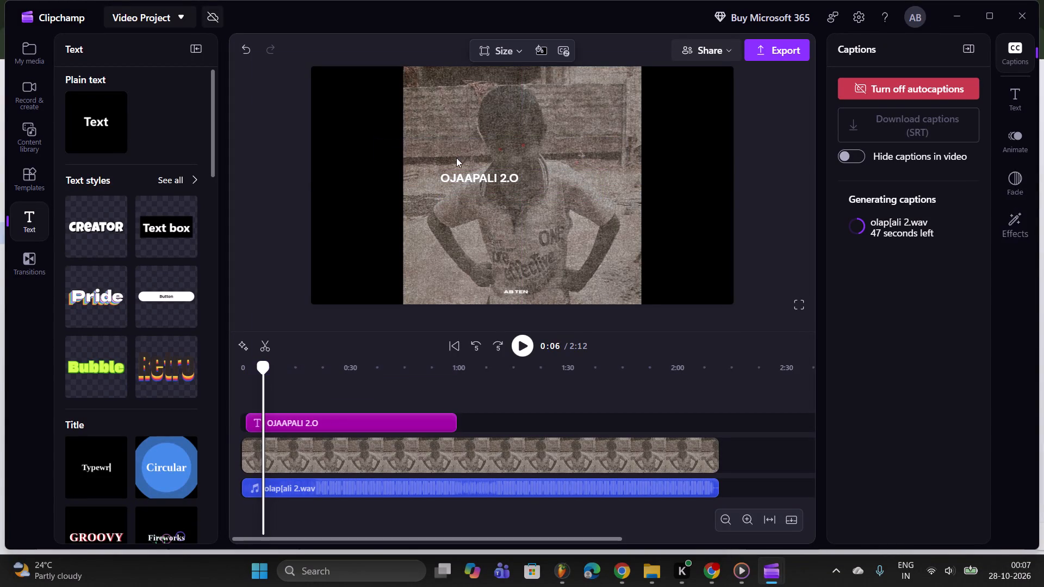
Reposition the OJAAPALI 2.O text over the figure on the cover image, aligned with the frame's vertical centre line.
drag(475, 174, 512, 200)
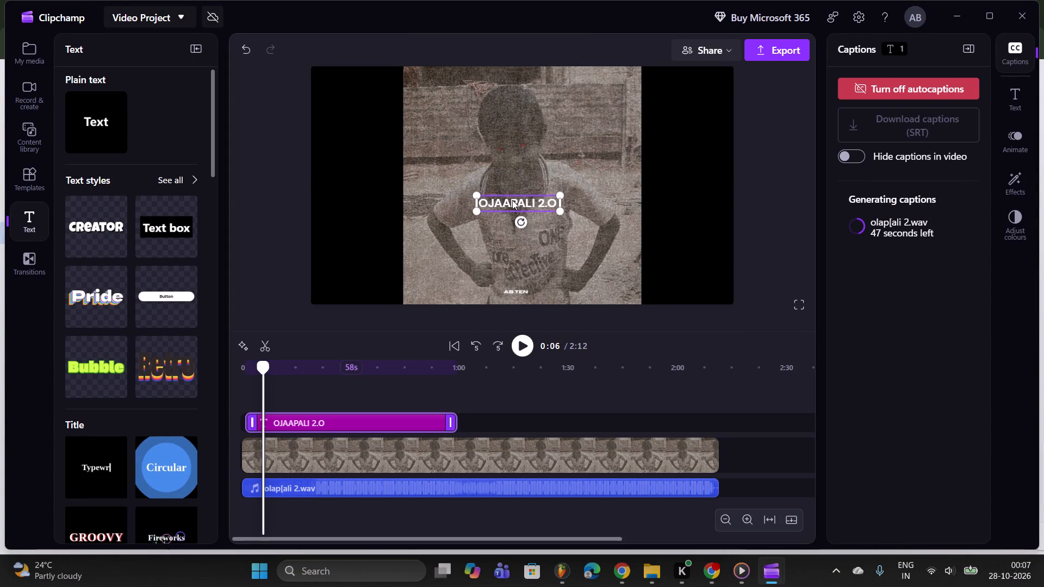
drag(512, 200, 514, 147)
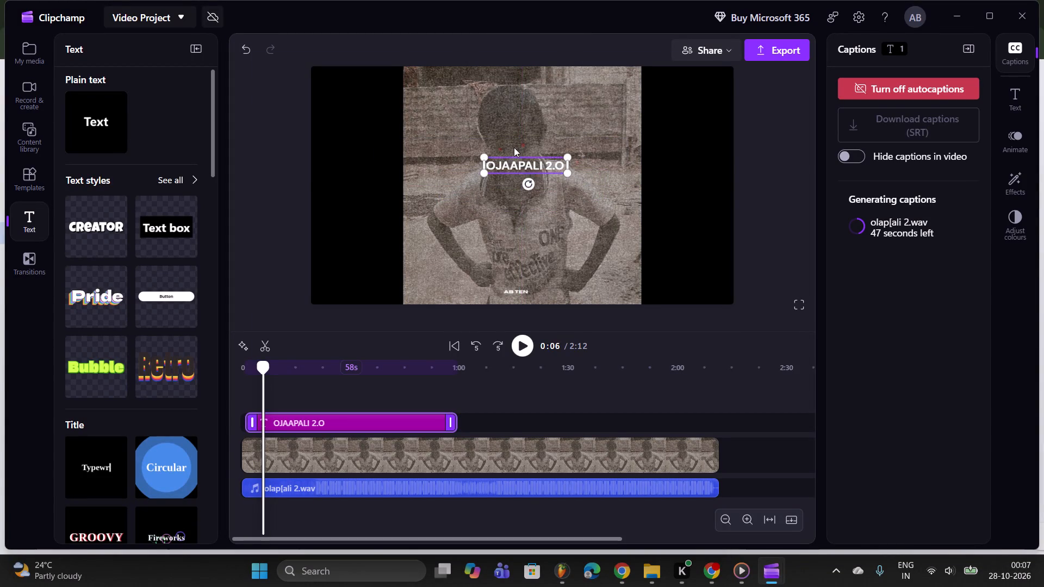
drag(514, 147, 512, 102)
drag(527, 105, 533, 168)
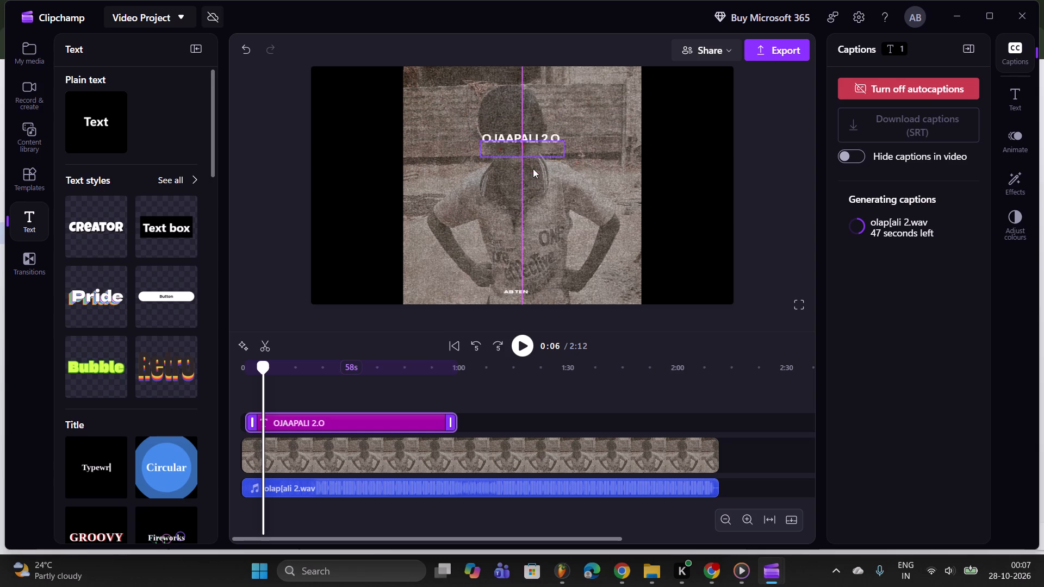
Move the OJAAPALI 2.O text down onto the figure's chest near the centre of the image and select its wording.
drag(533, 168, 528, 195)
triple_click(521, 192)
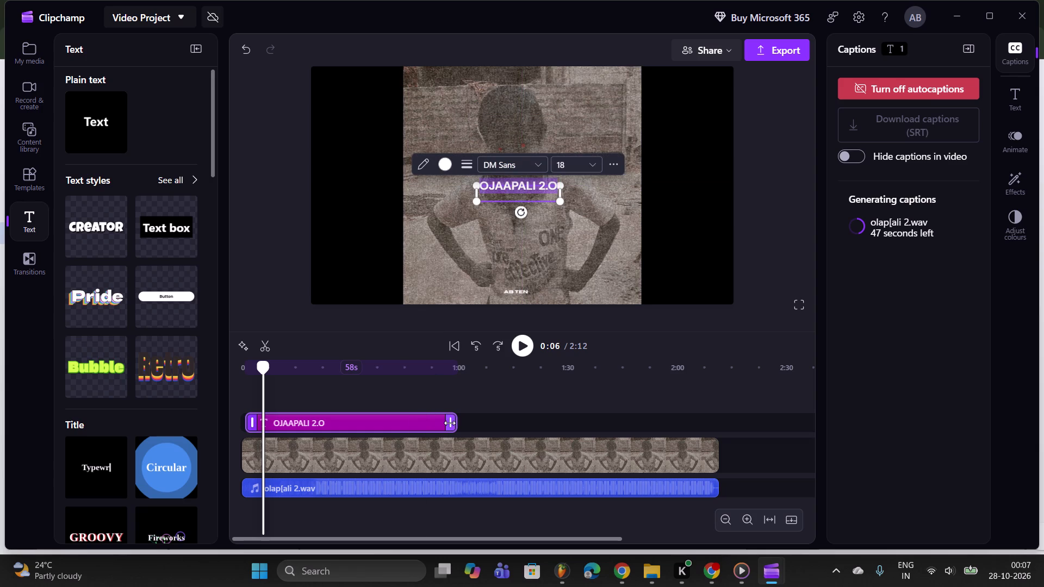
Extend the OJAAPALI 2.O text clip at both ends so it starts at 0:00 and lasts 2m 13s.
drag(450, 422, 677, 427)
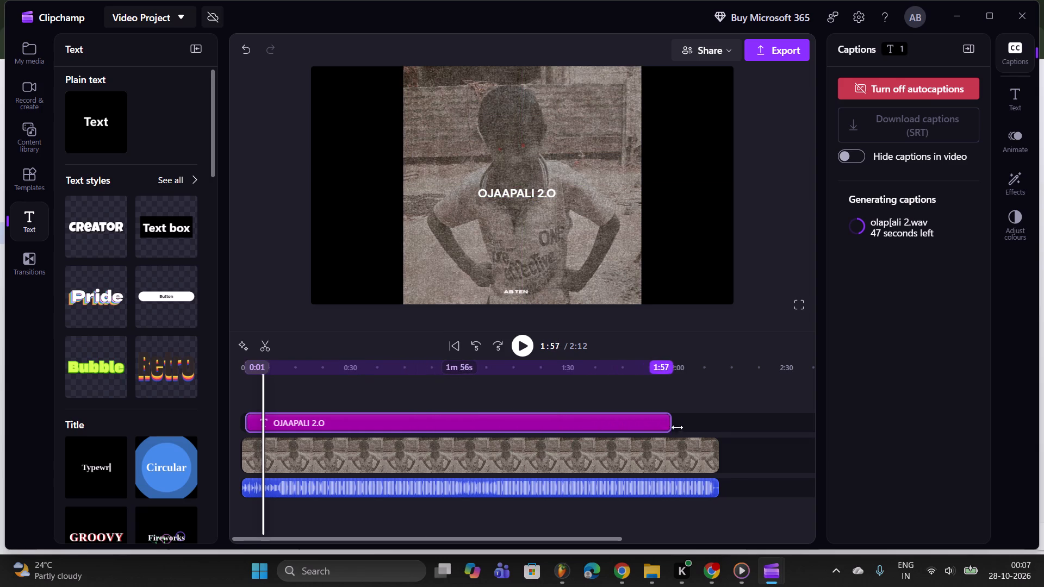
drag(677, 427, 716, 434)
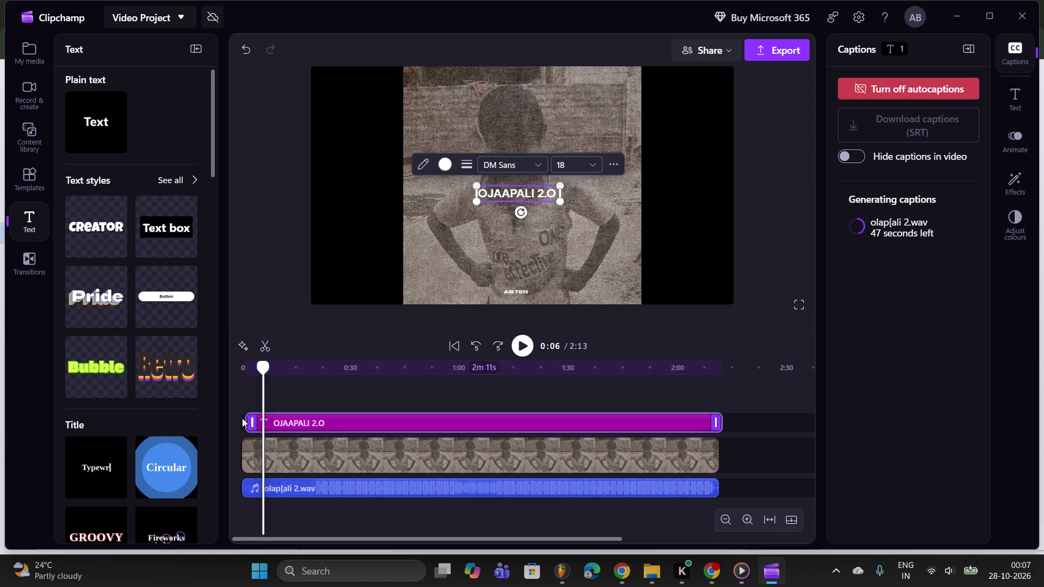
drag(253, 421, 221, 423)
click(313, 428)
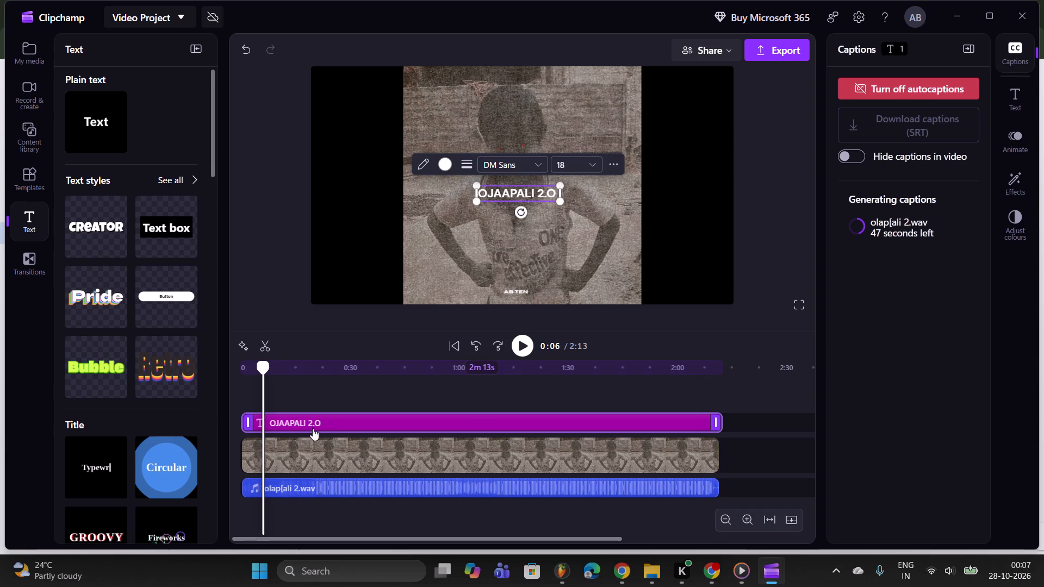
Change the OJAAPALI 2.O text colour to solid golden yellow #FFD800 at 100% opacity.
click(445, 160)
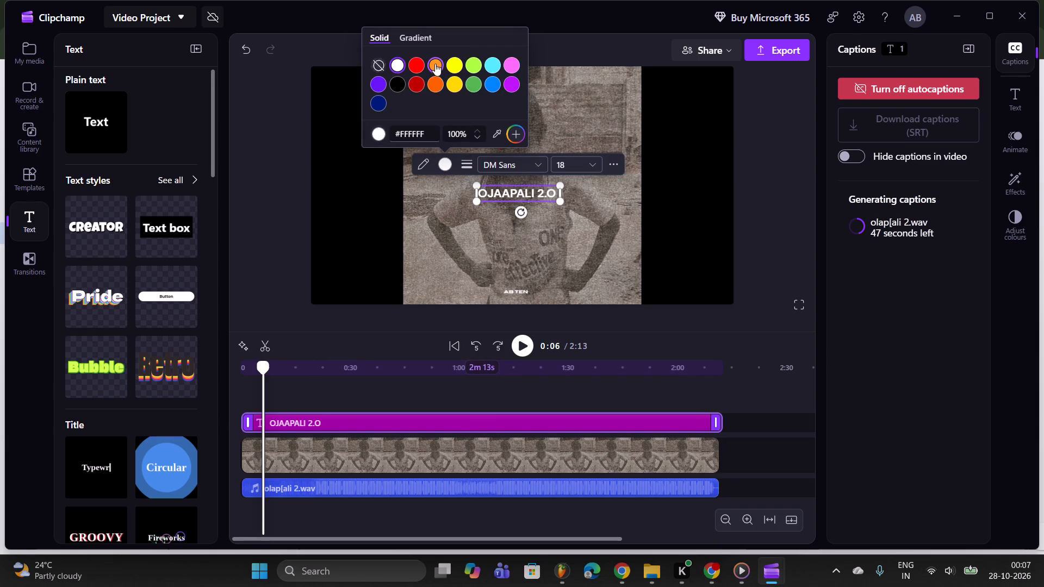
click(435, 64)
click(452, 65)
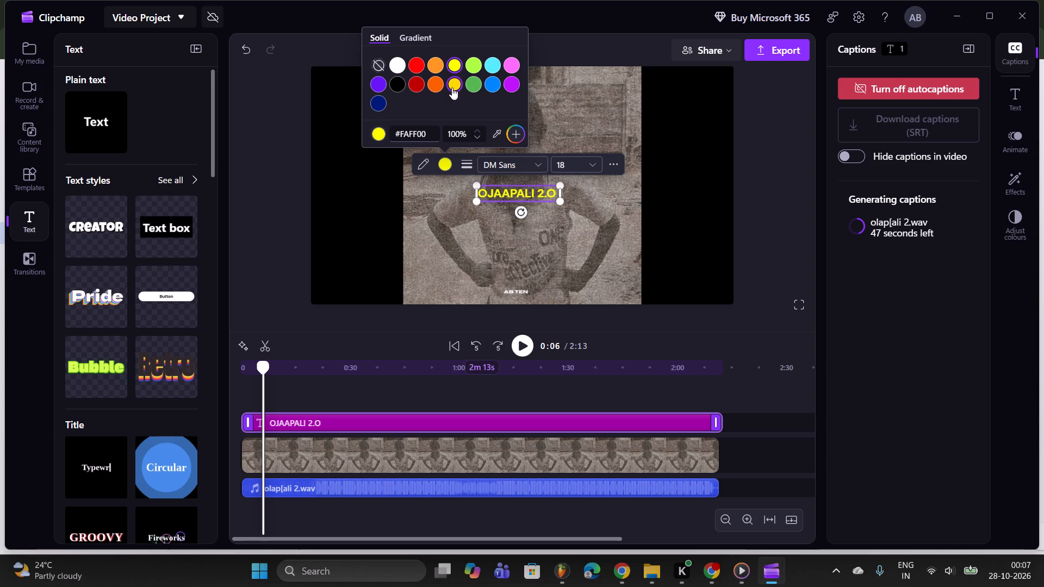
click(452, 88)
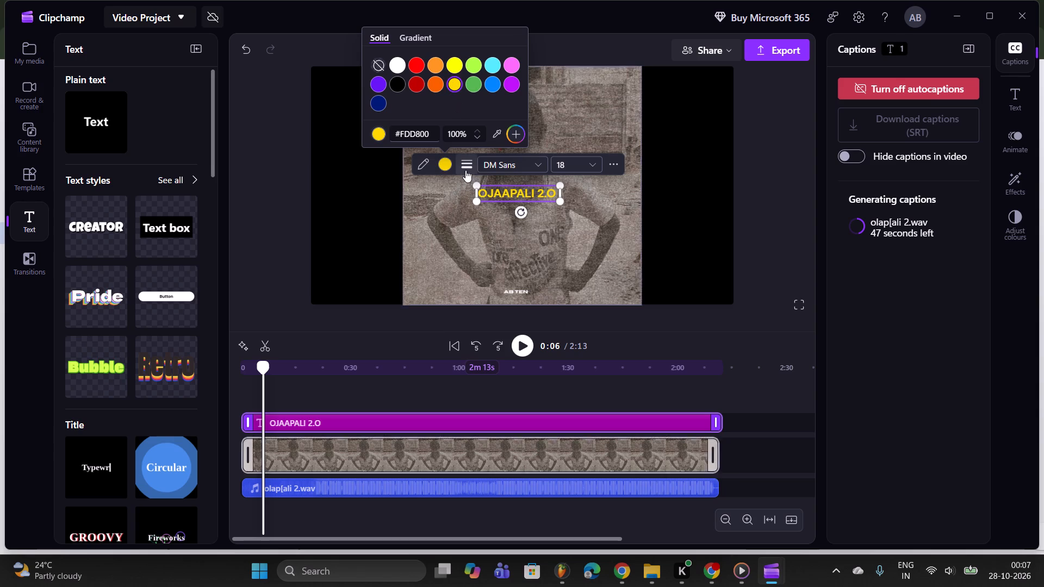
click(376, 137)
drag(520, 203, 344, 135)
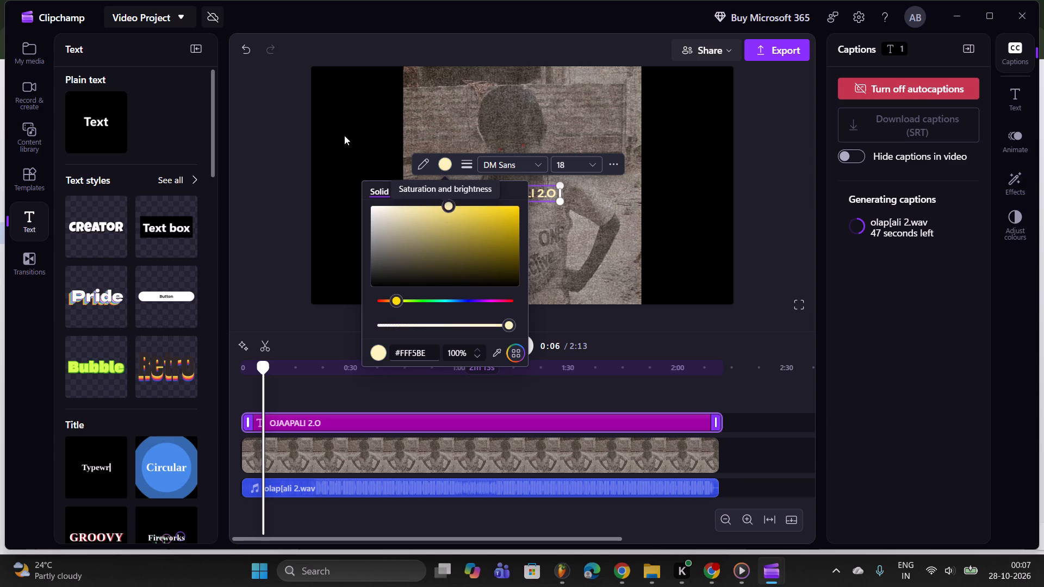
drag(344, 135, 637, 134)
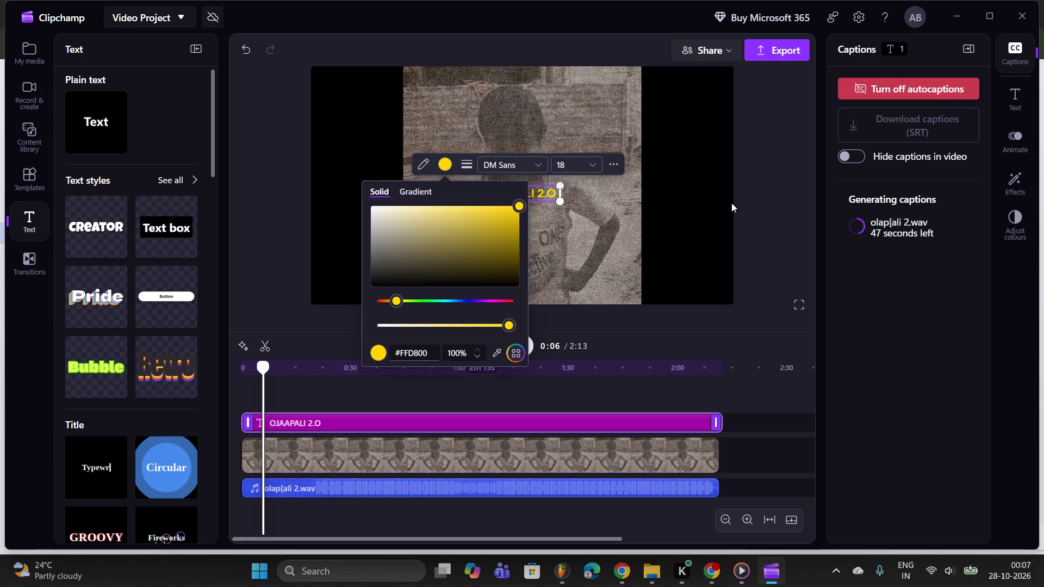
click(731, 203)
Scale the OJAAPALI 2.O text in the preview to font size 17.
click(527, 188)
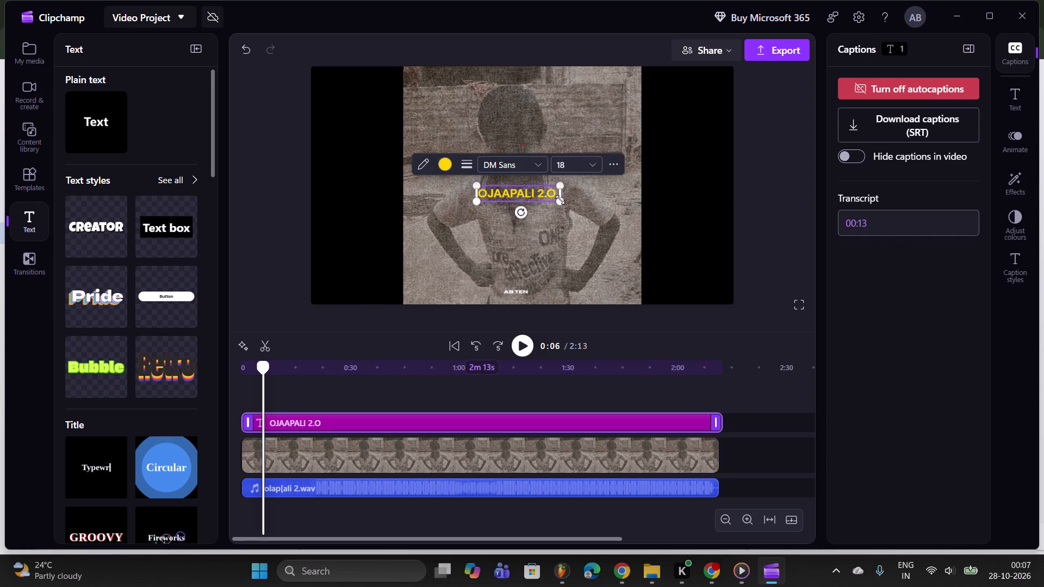
drag(559, 200, 564, 226)
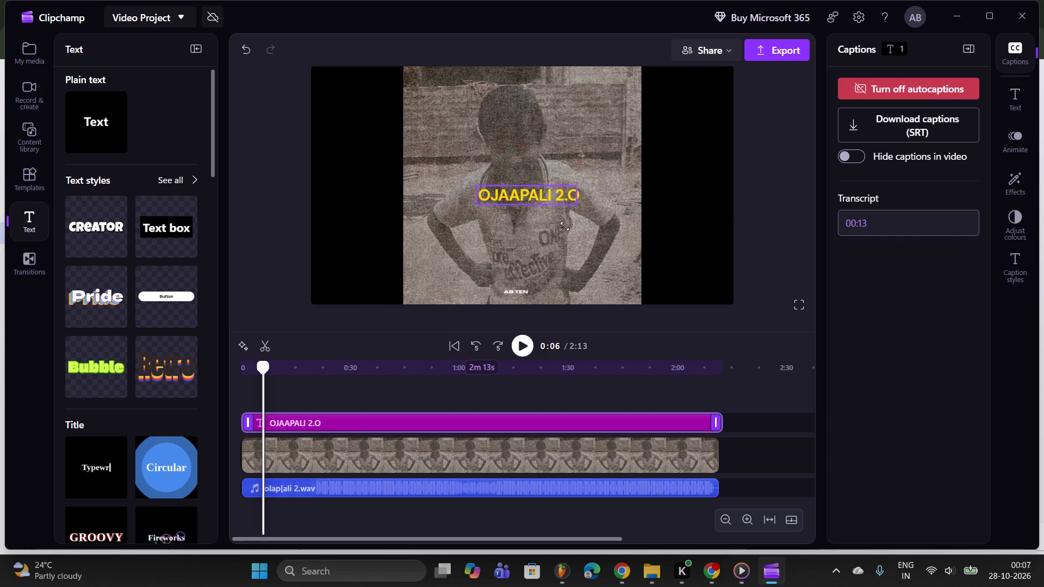
drag(564, 226, 552, 223)
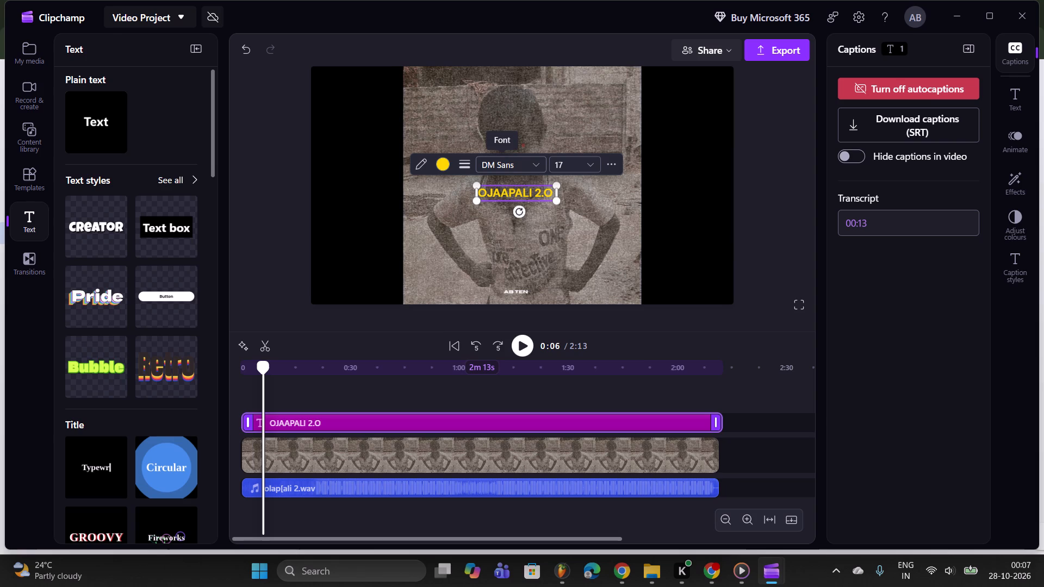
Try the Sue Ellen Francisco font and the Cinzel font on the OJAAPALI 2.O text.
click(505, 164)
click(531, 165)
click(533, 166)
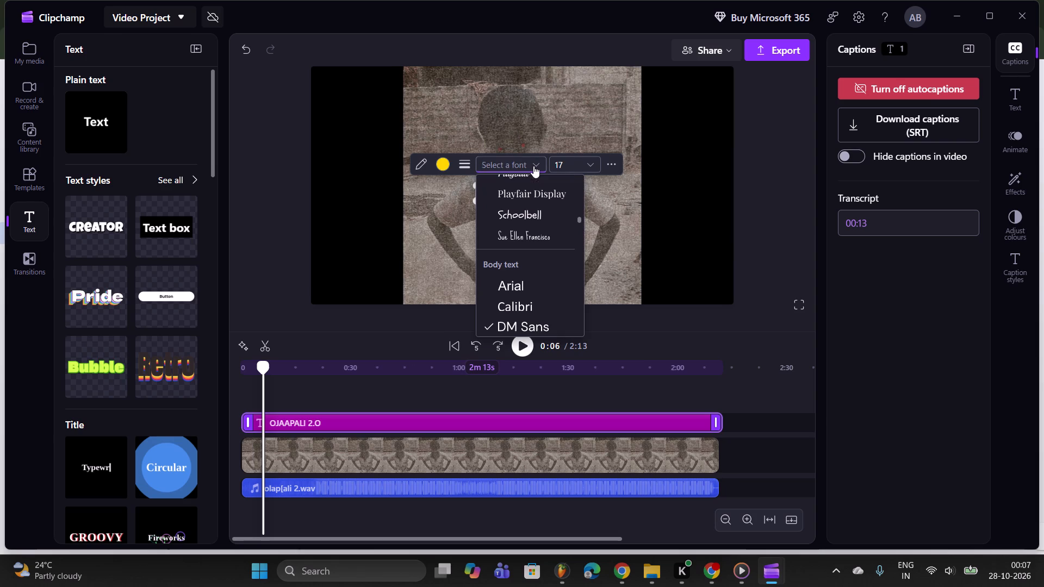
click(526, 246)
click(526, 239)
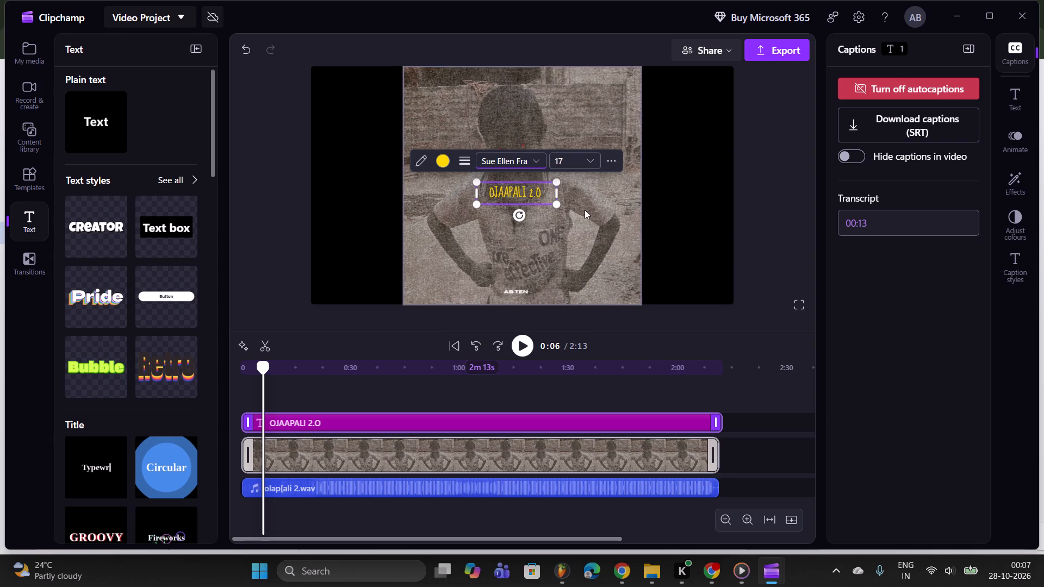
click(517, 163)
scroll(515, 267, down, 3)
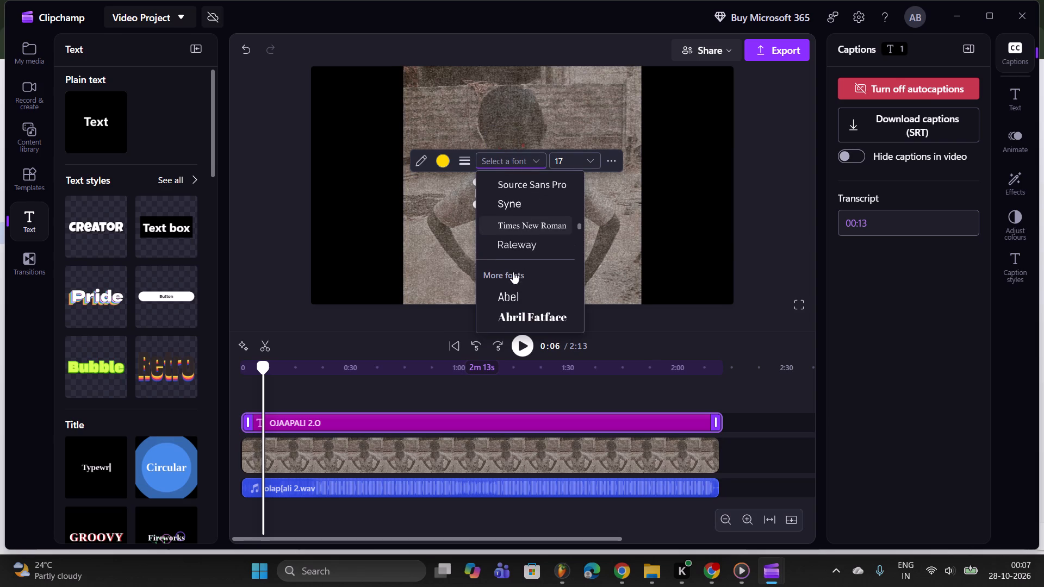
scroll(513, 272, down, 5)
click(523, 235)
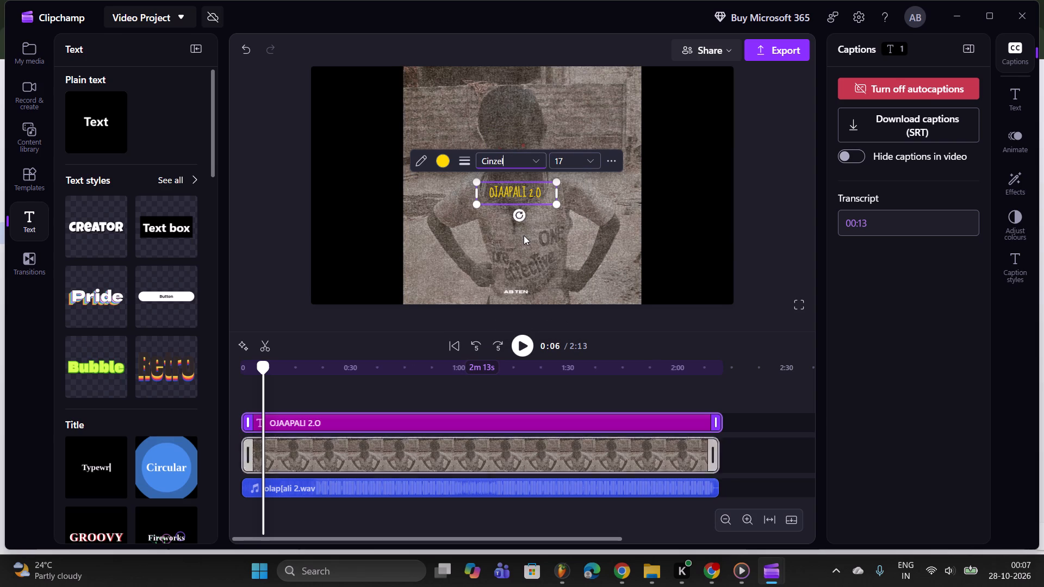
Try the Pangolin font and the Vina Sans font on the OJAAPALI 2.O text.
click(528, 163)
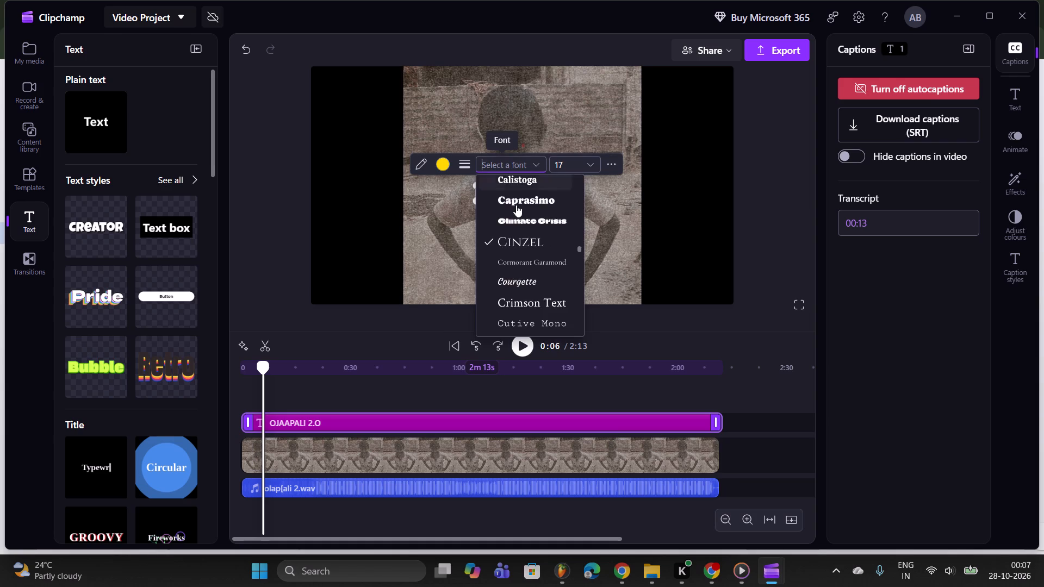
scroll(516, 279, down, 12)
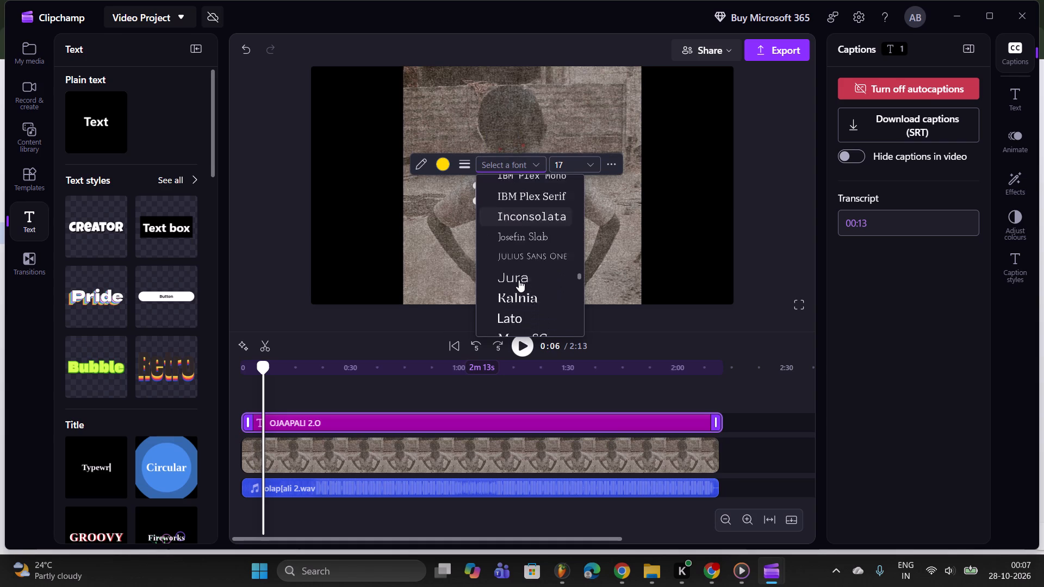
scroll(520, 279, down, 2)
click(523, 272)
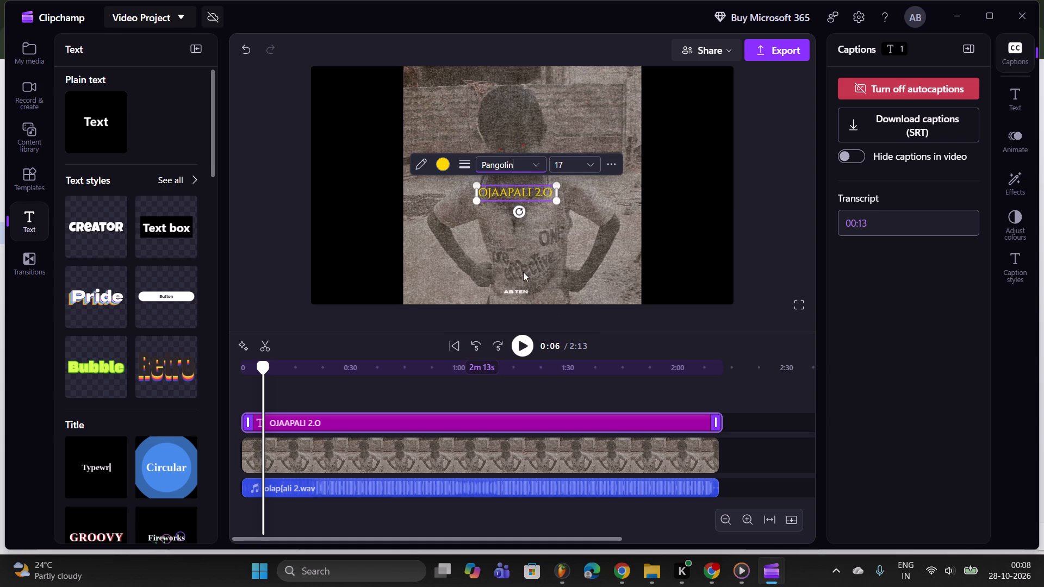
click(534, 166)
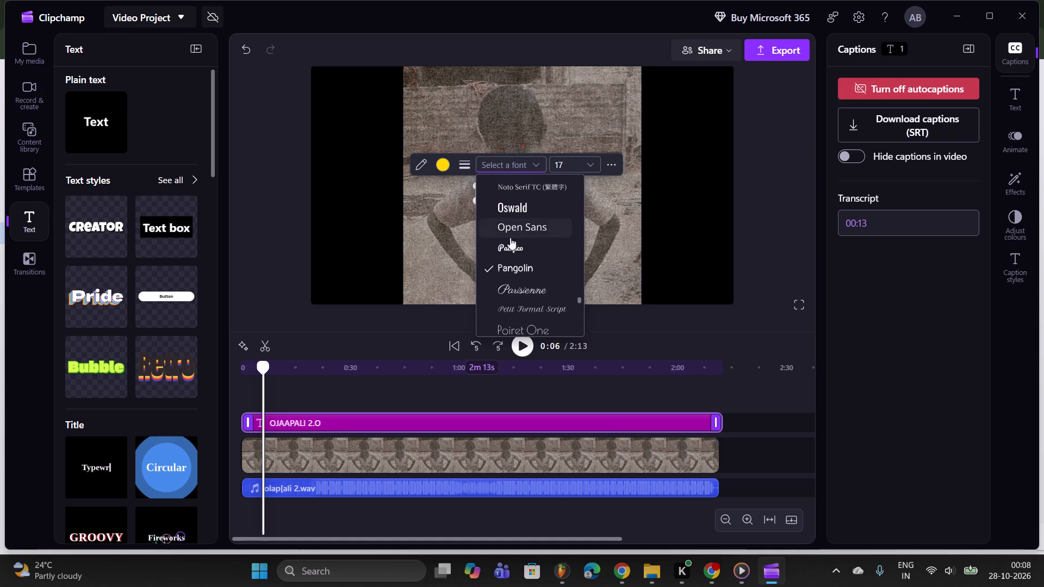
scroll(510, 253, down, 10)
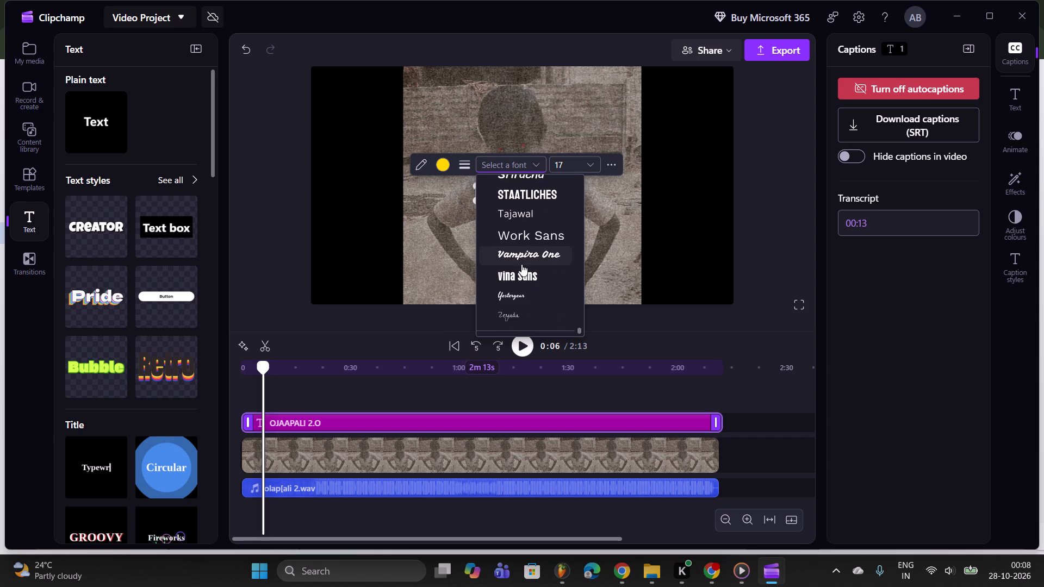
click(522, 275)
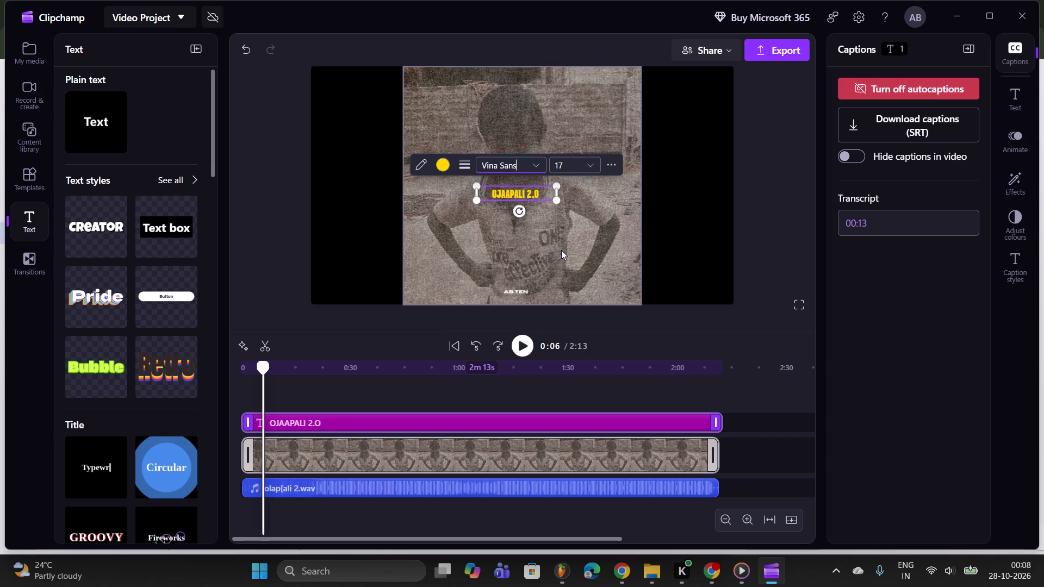
Set the OJAAPALI 2.O text's font to Yesteryear.
click(530, 168)
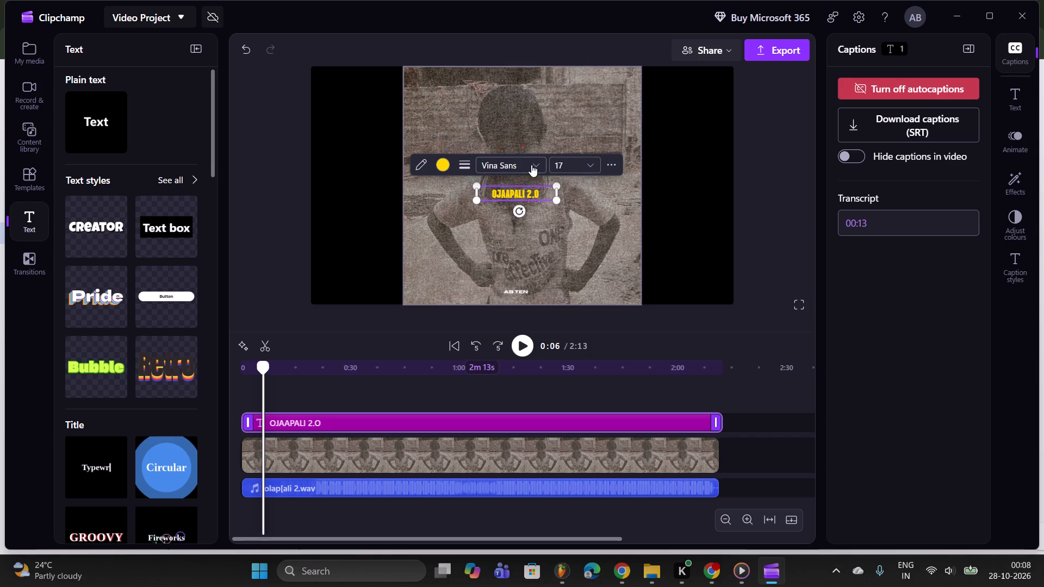
click(531, 165)
scroll(521, 258, down, 12)
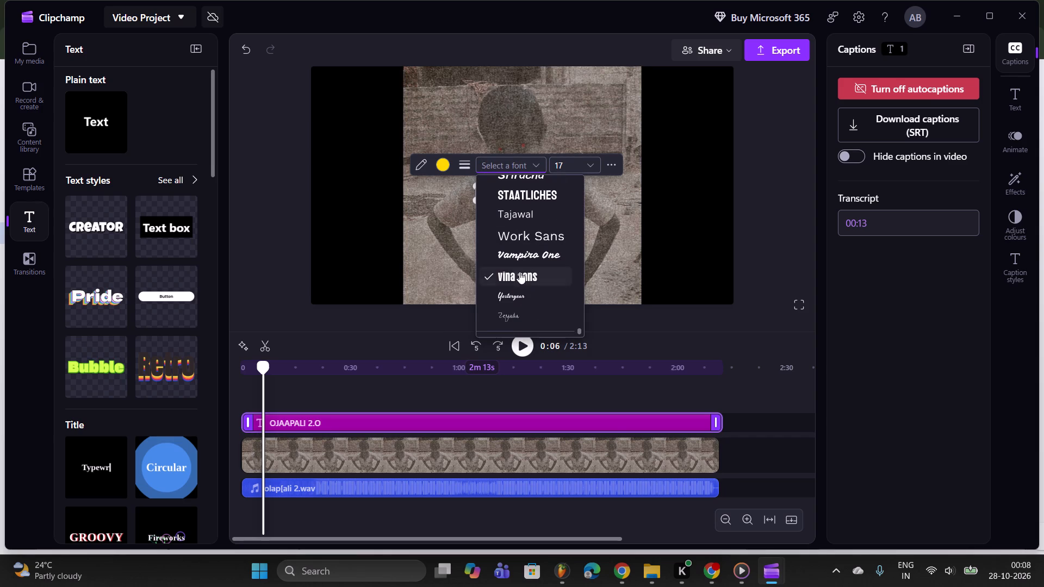
click(520, 293)
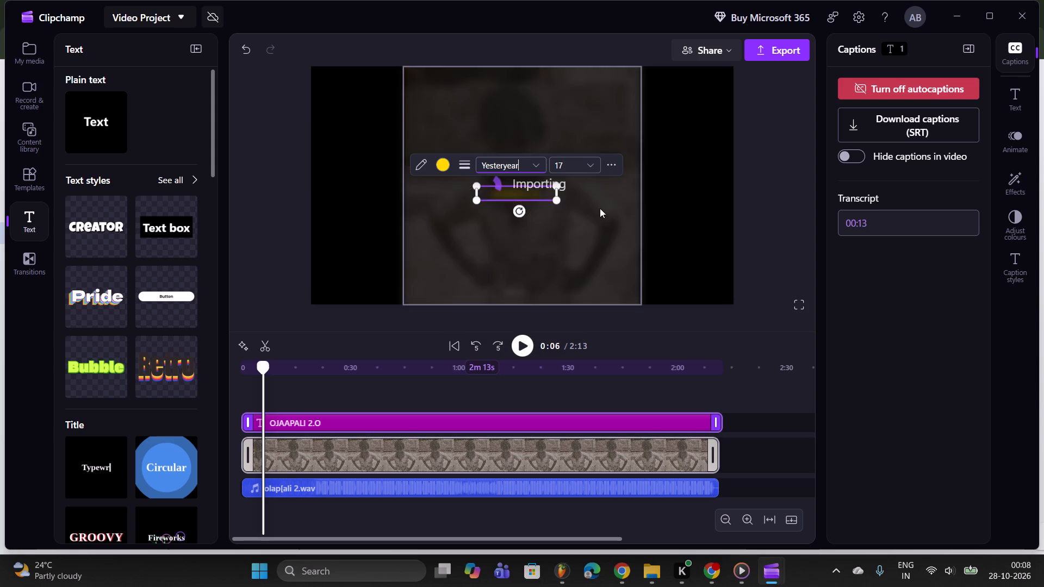
Deselect the text and play the video from 0:06 to preview the restyled title.
key(space)
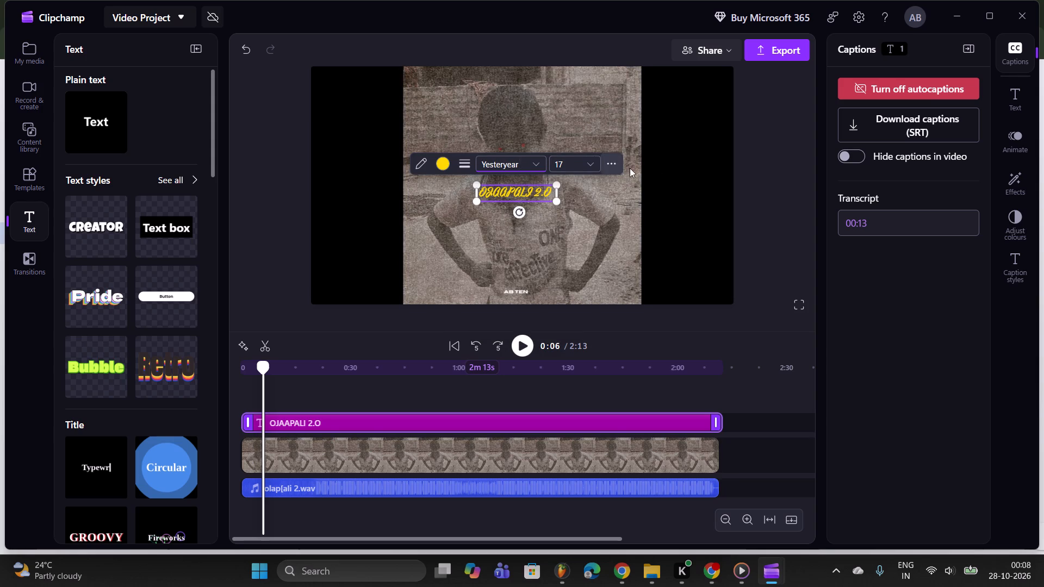
click(659, 174)
key(space)
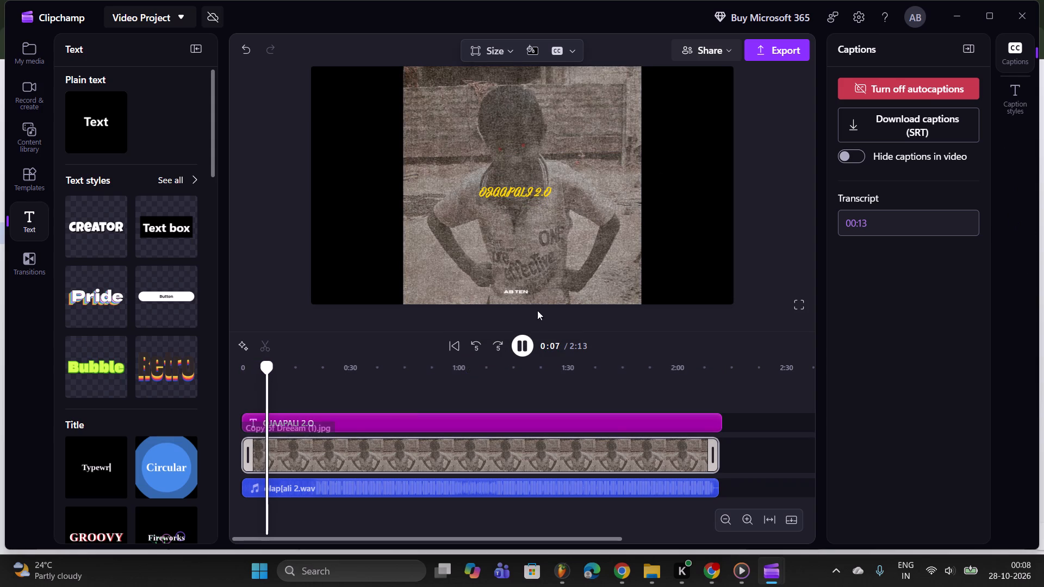
Enter blank spaces in the empty transcript caption at 00:13.
click(885, 223)
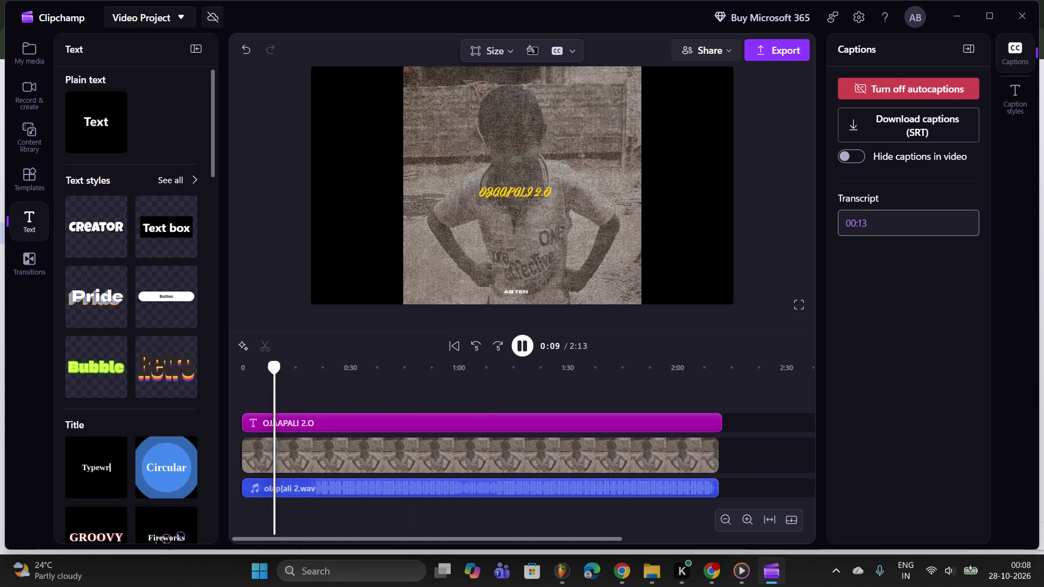
click(886, 223)
key(space)
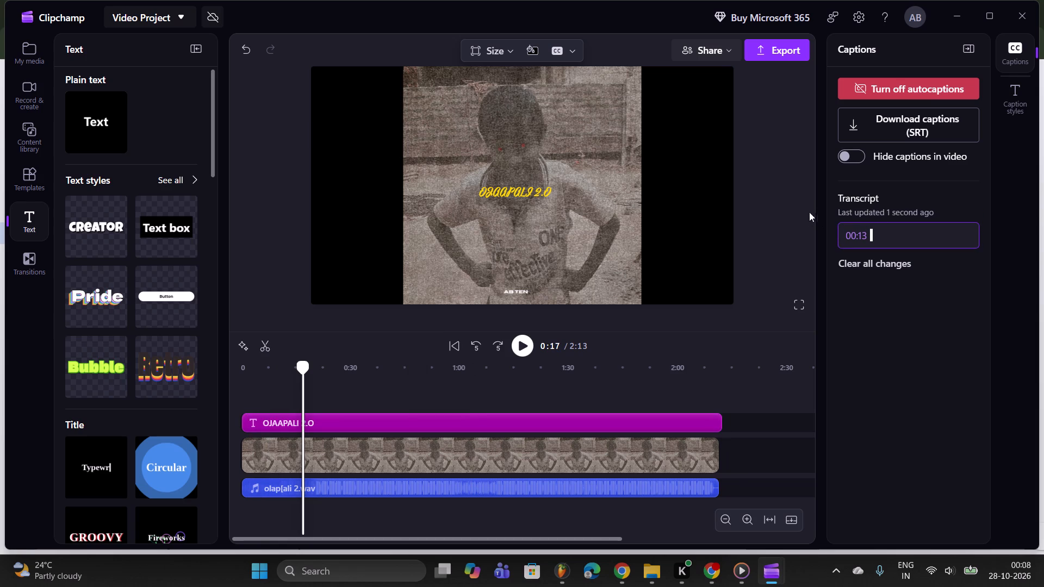
key(space)
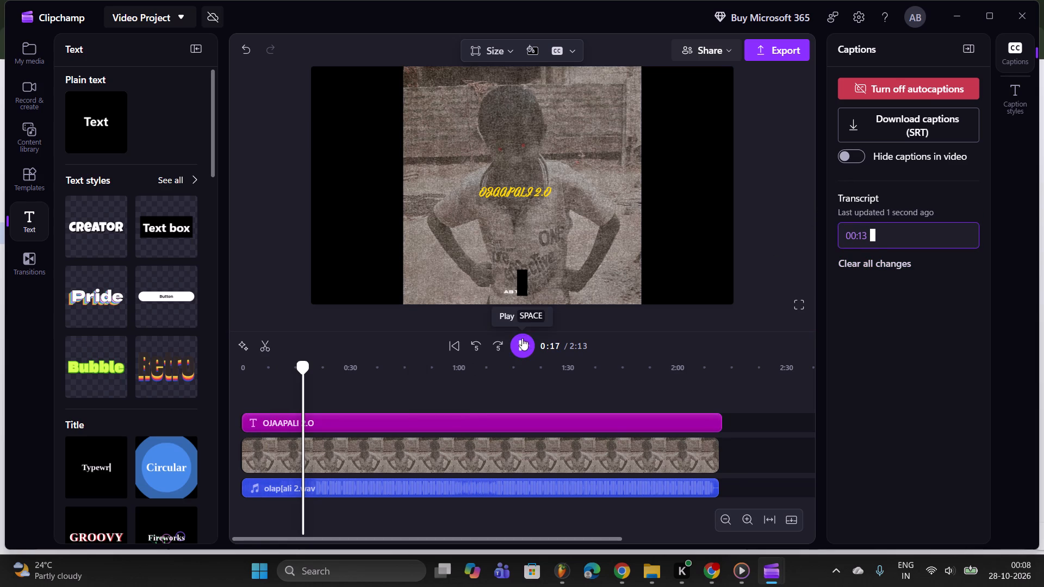
Return the playhead to just before the 00:13 caption and play back that part to check the caption over the image.
drag(303, 367, 300, 367)
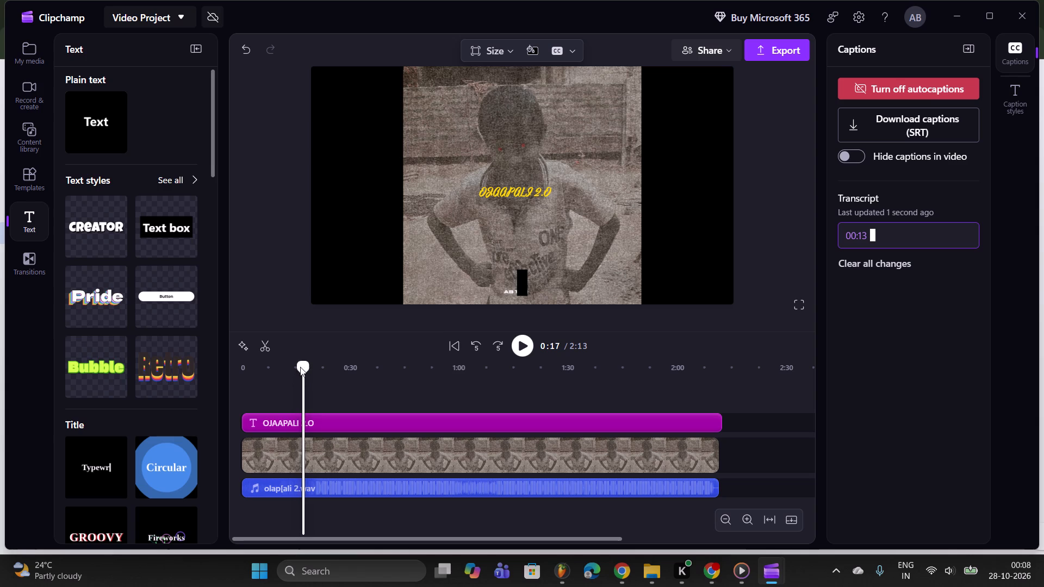
drag(300, 367, 264, 370)
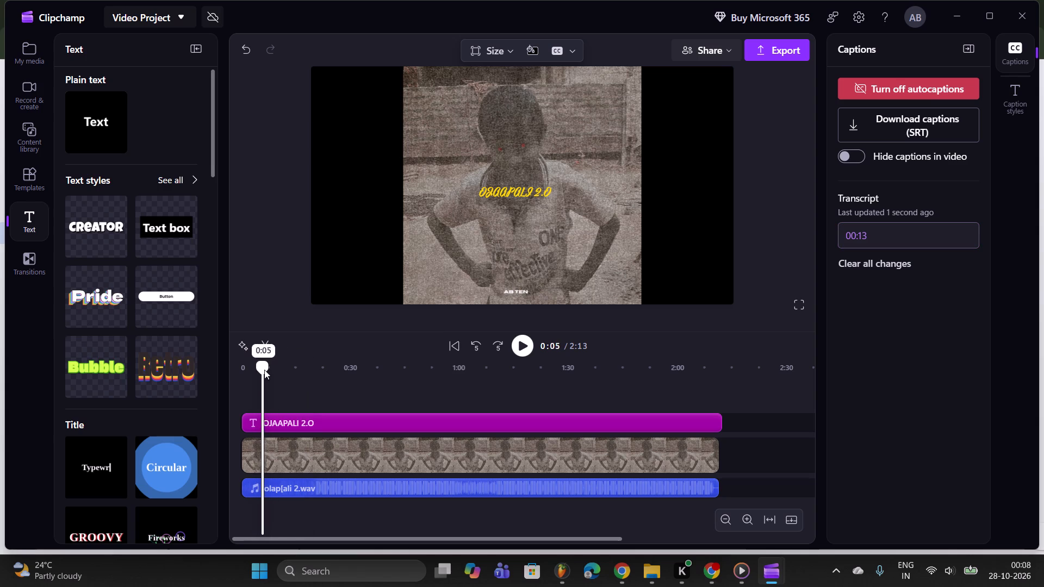
drag(264, 370, 286, 370)
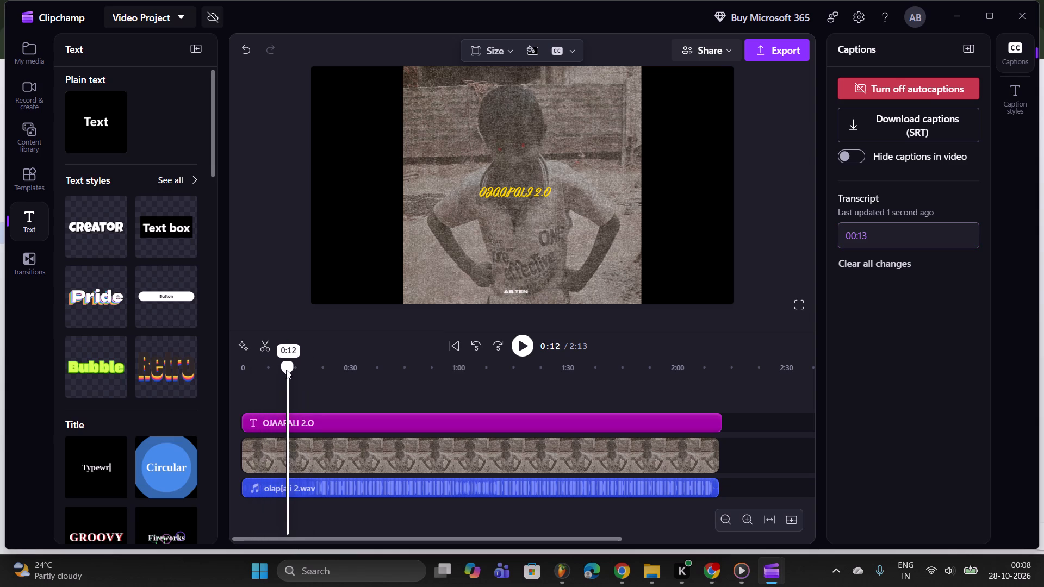
drag(286, 370, 283, 370)
key(space)
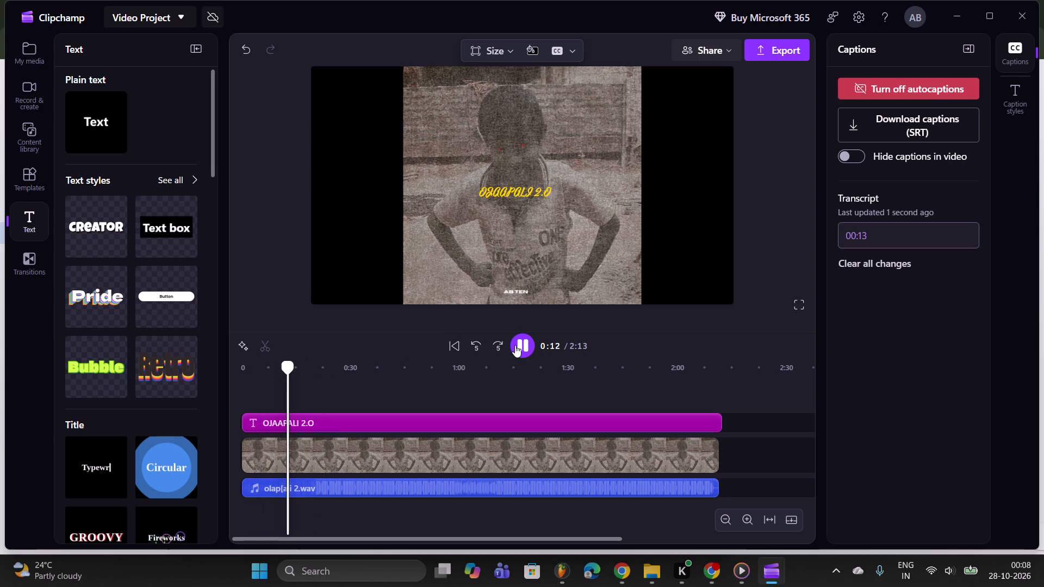
click(521, 284)
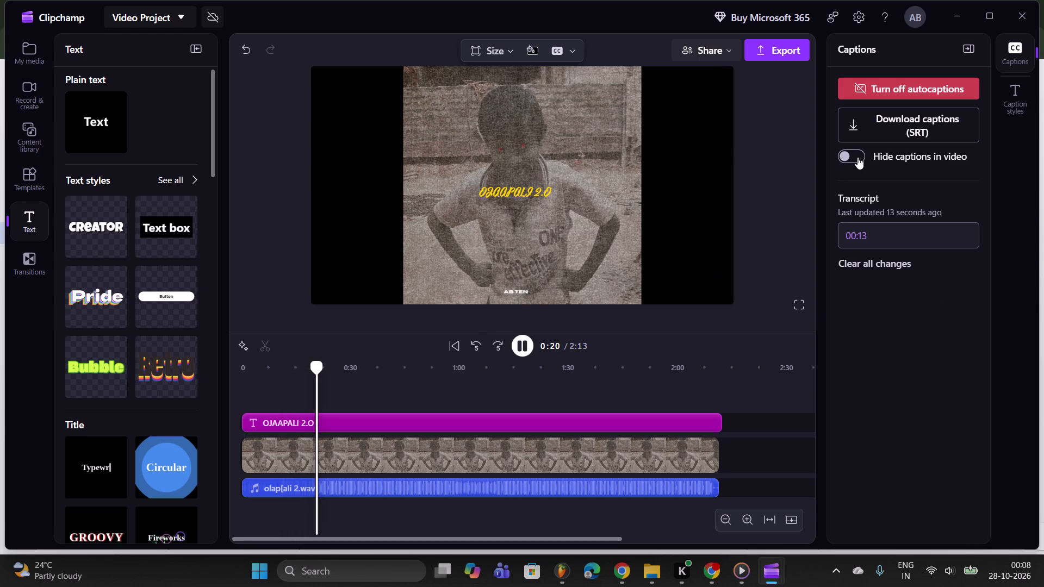
Turn off the project's autocaptions.
click(856, 157)
click(848, 155)
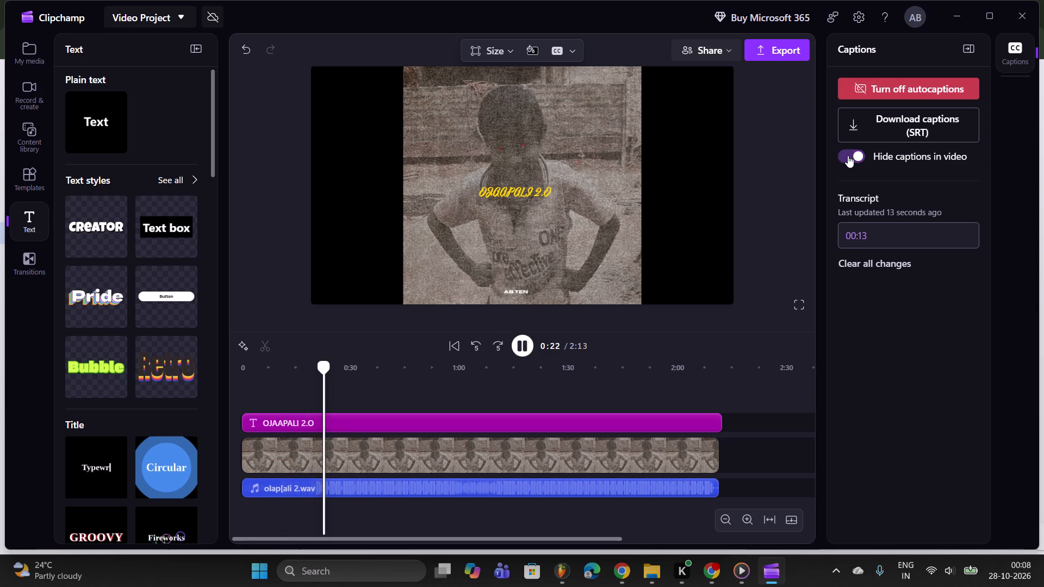
click(888, 92)
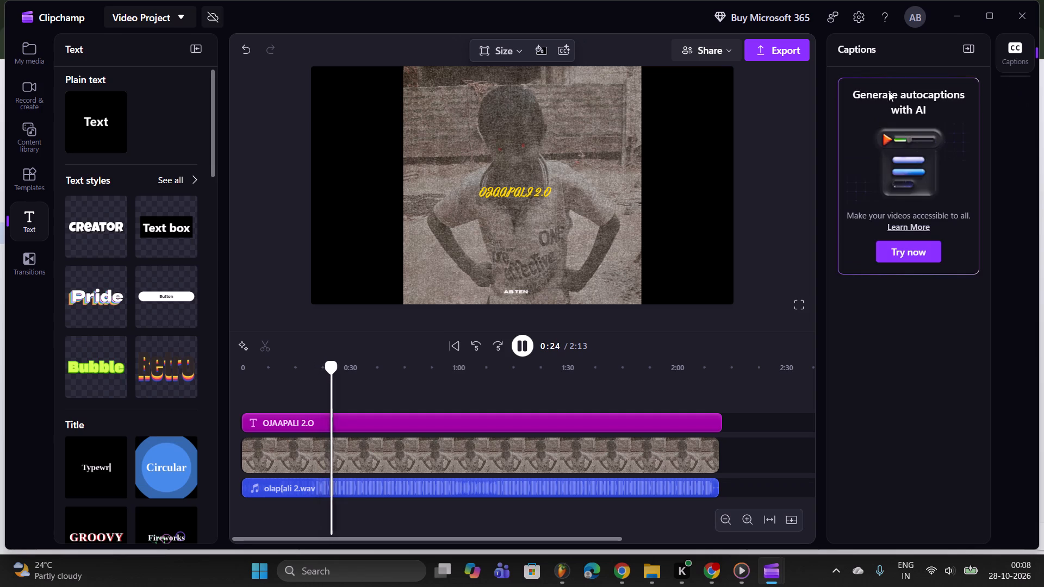
click(887, 367)
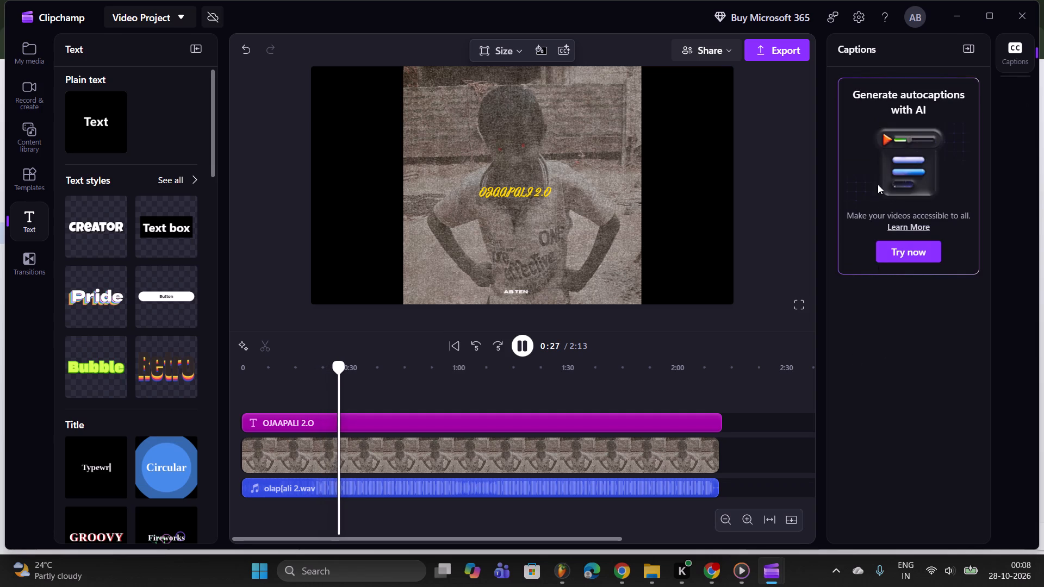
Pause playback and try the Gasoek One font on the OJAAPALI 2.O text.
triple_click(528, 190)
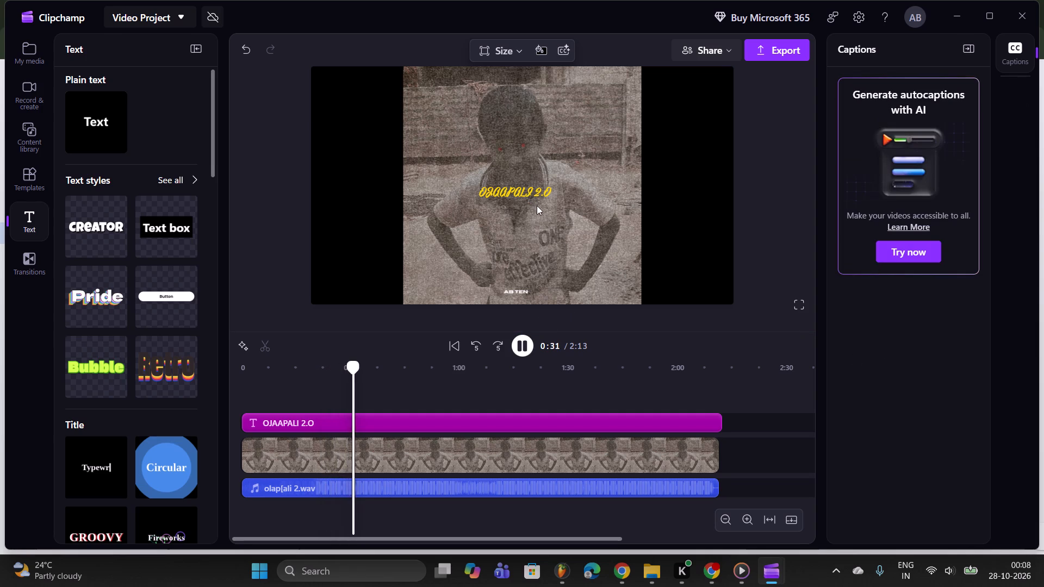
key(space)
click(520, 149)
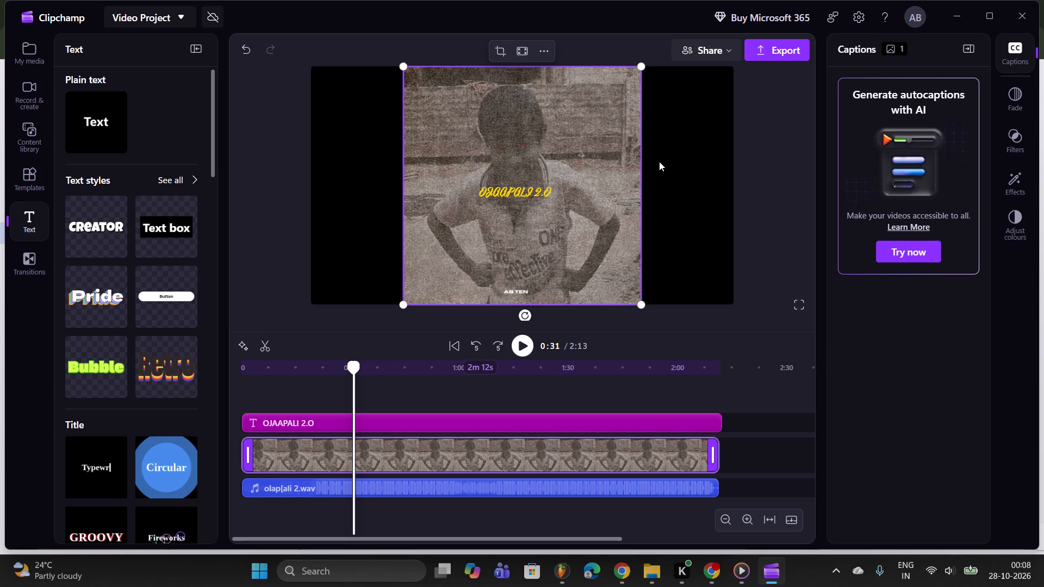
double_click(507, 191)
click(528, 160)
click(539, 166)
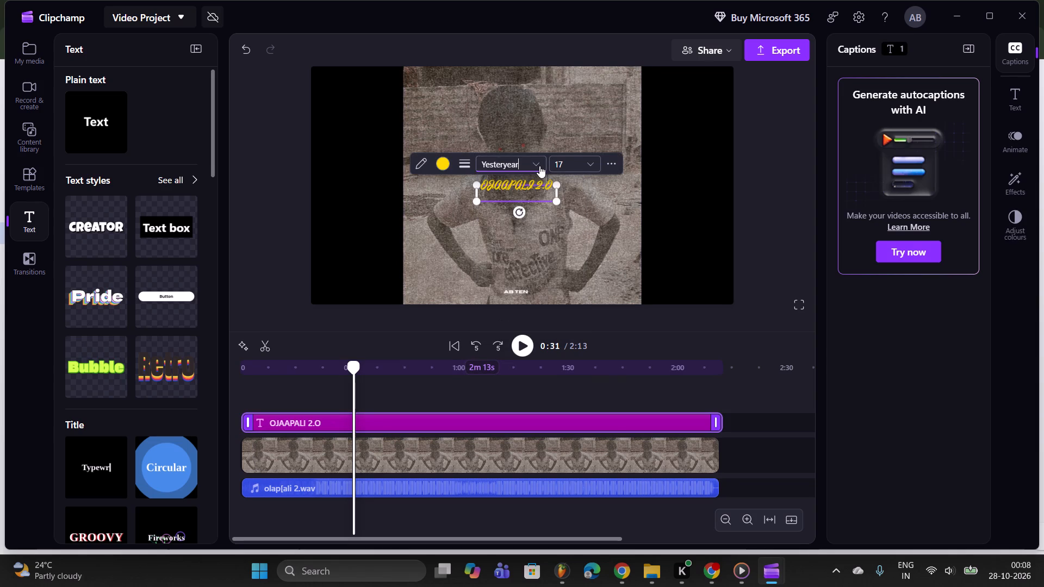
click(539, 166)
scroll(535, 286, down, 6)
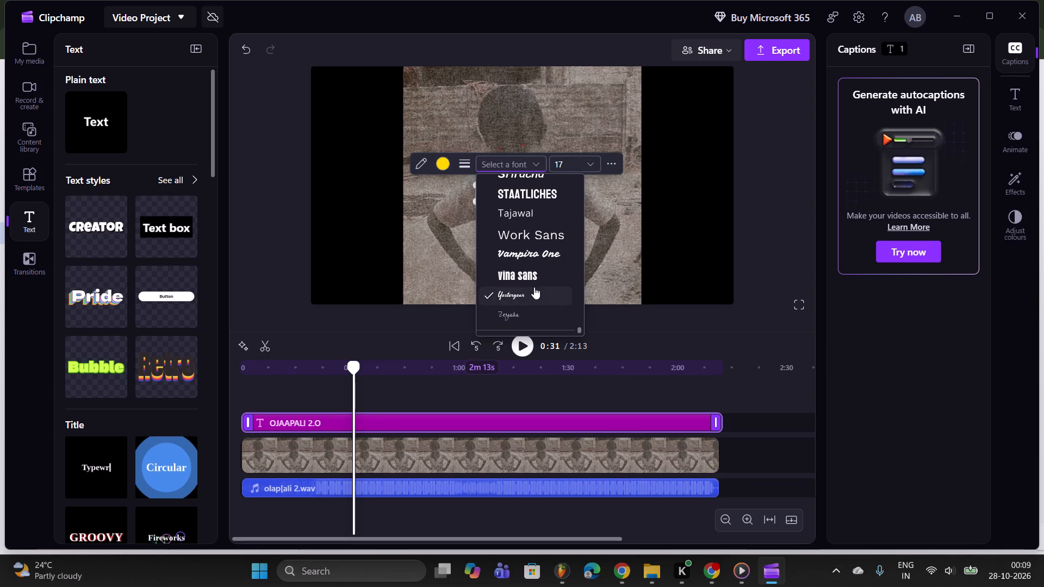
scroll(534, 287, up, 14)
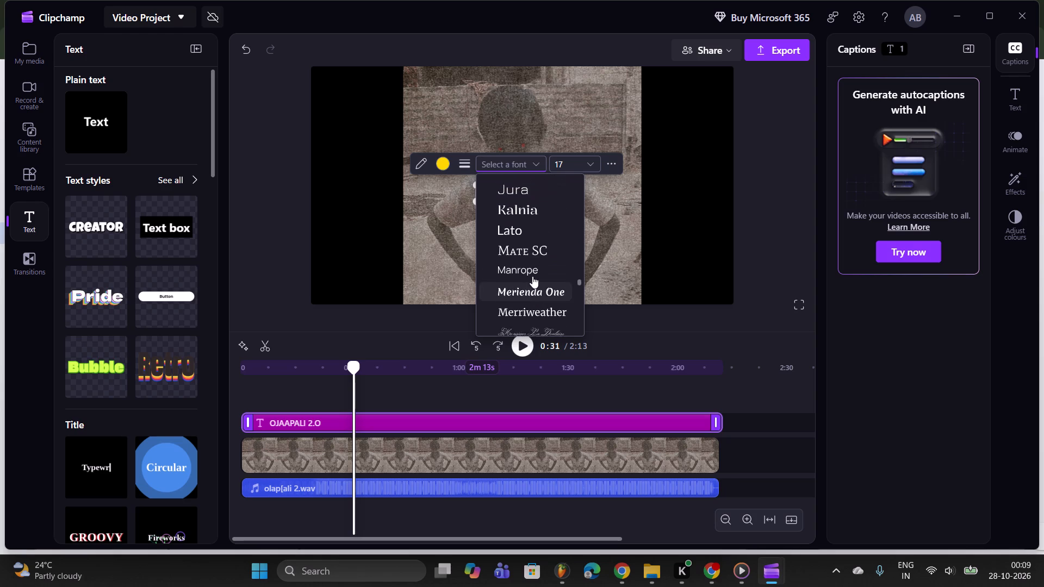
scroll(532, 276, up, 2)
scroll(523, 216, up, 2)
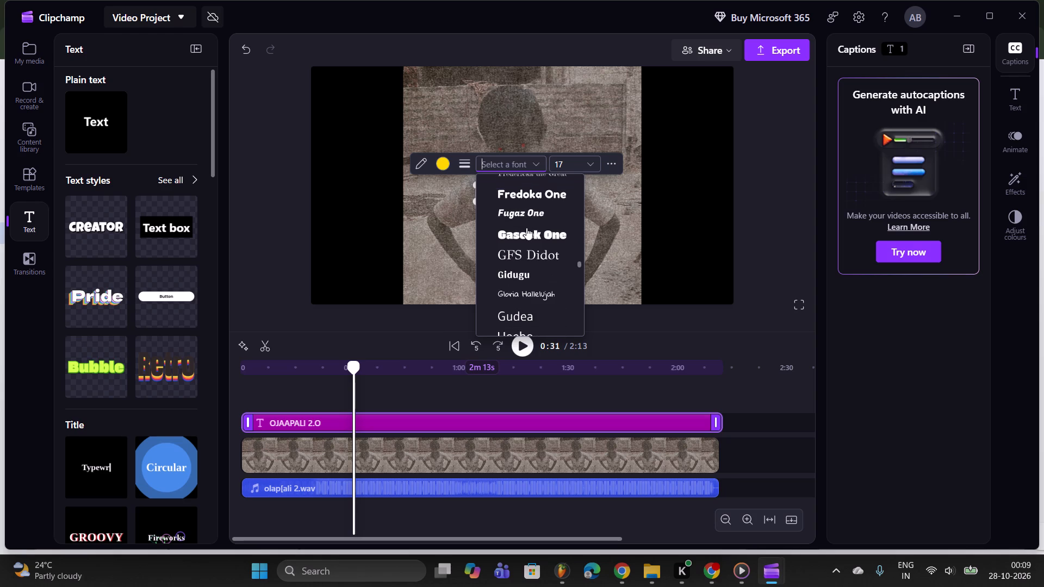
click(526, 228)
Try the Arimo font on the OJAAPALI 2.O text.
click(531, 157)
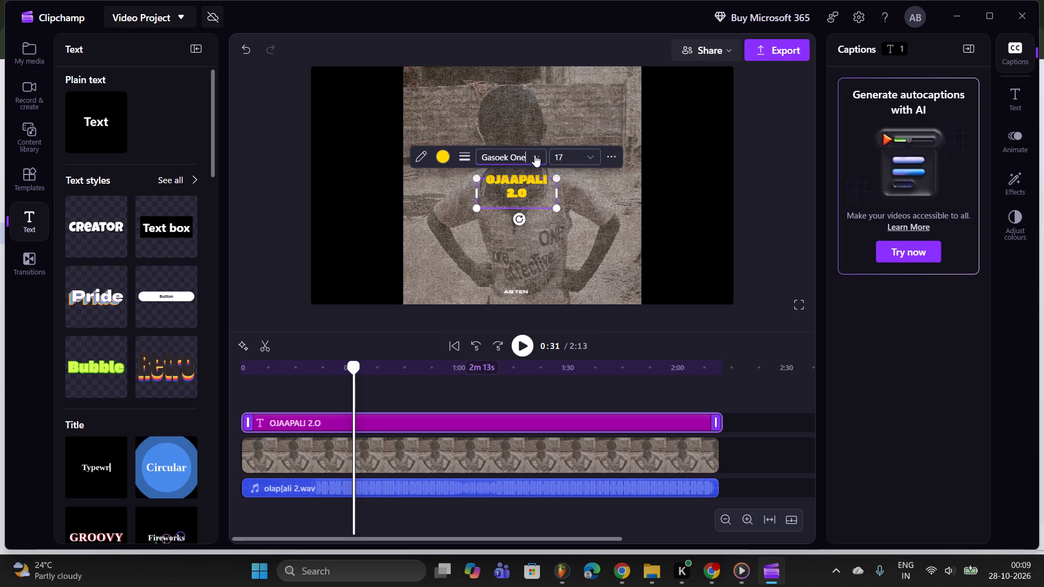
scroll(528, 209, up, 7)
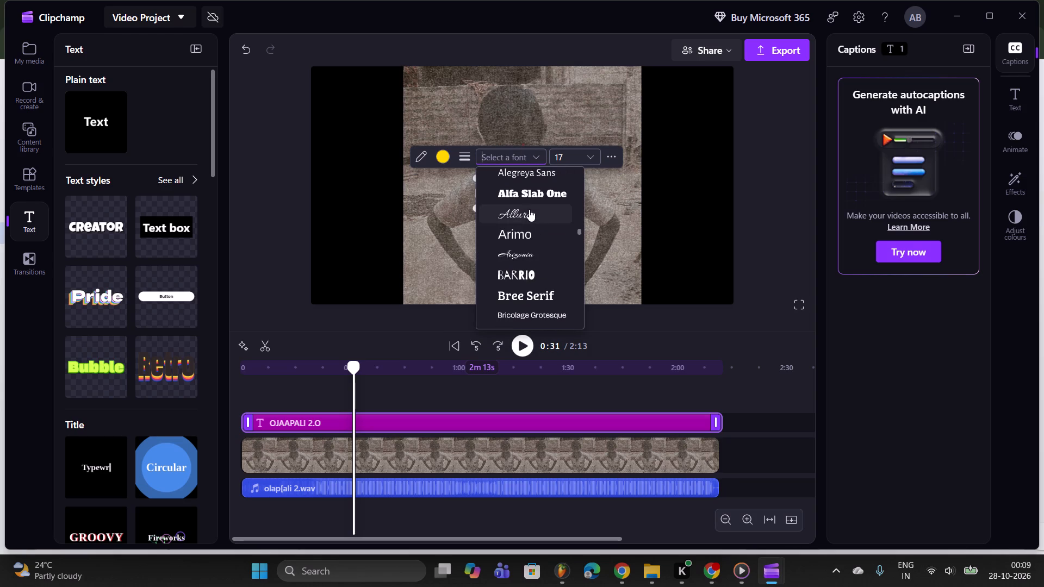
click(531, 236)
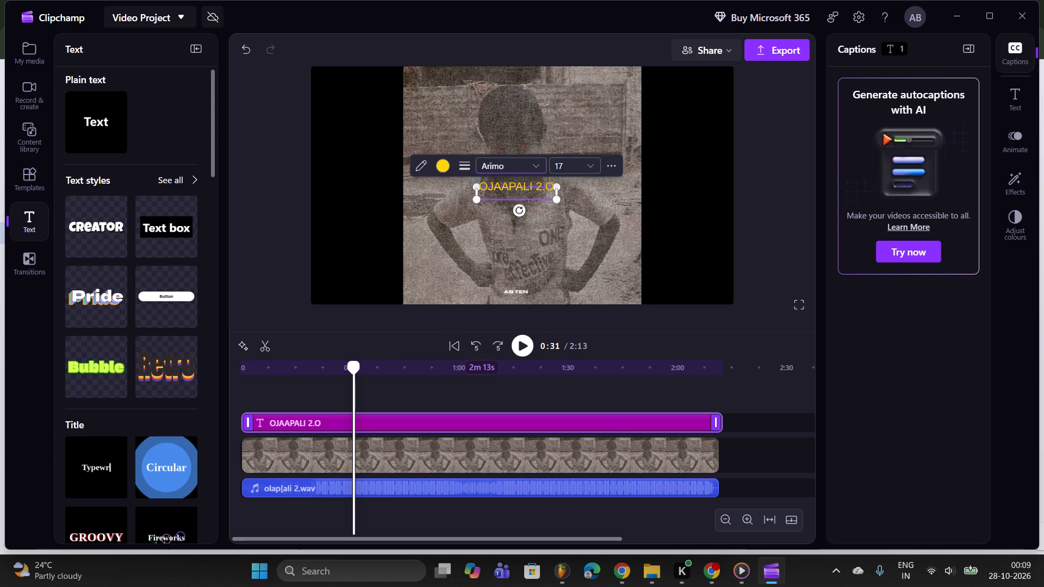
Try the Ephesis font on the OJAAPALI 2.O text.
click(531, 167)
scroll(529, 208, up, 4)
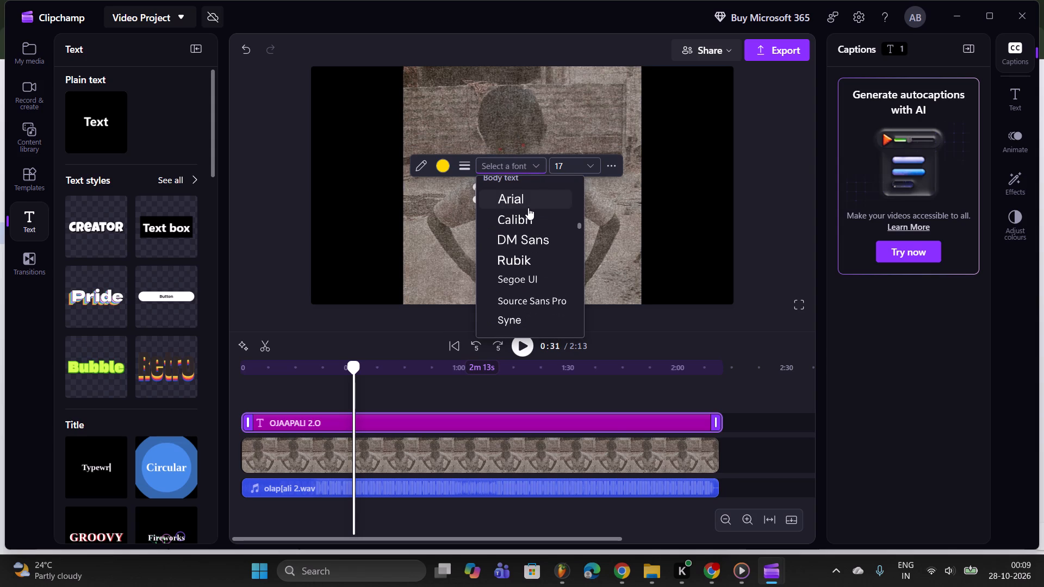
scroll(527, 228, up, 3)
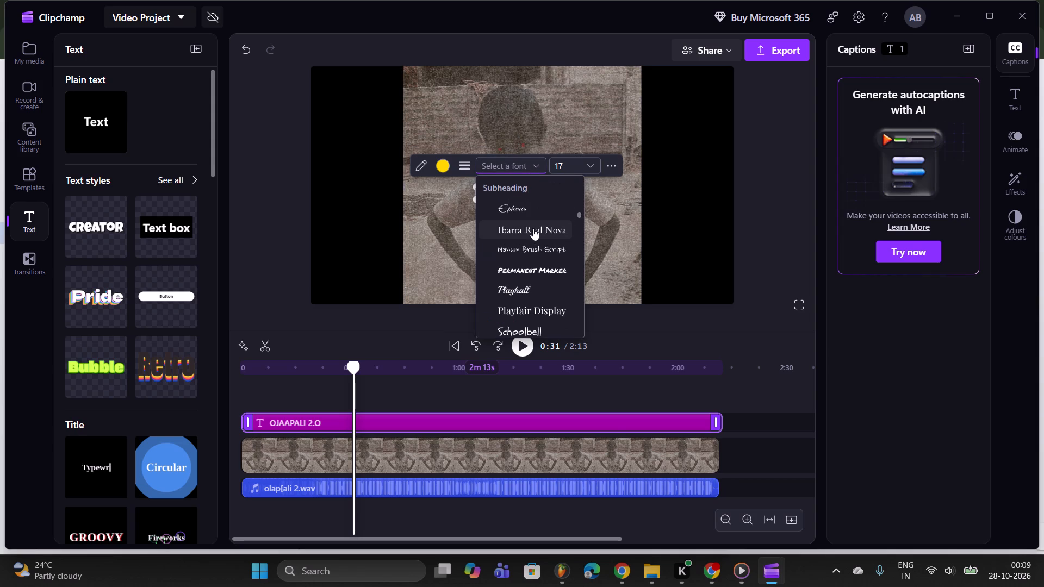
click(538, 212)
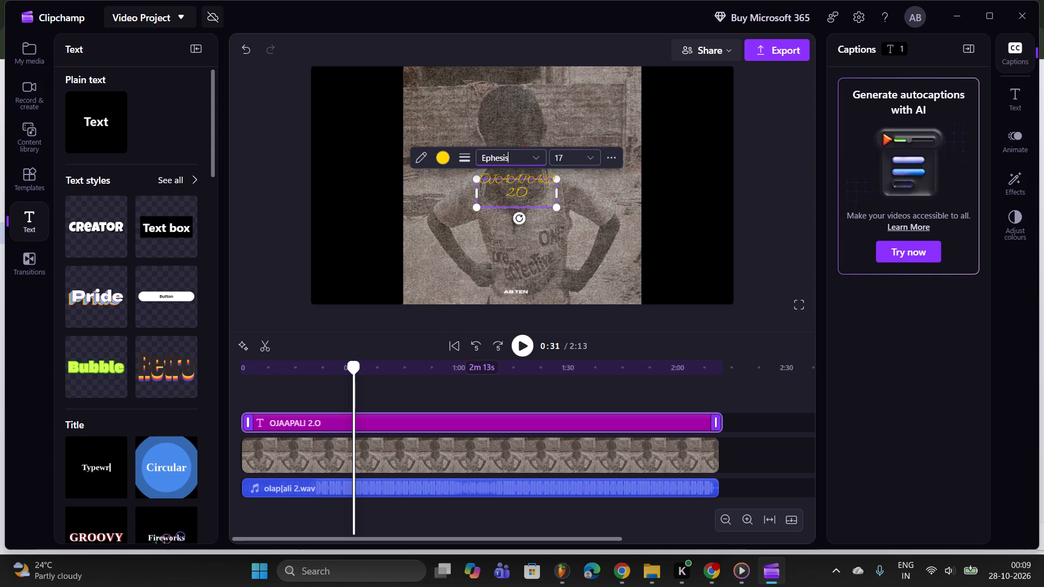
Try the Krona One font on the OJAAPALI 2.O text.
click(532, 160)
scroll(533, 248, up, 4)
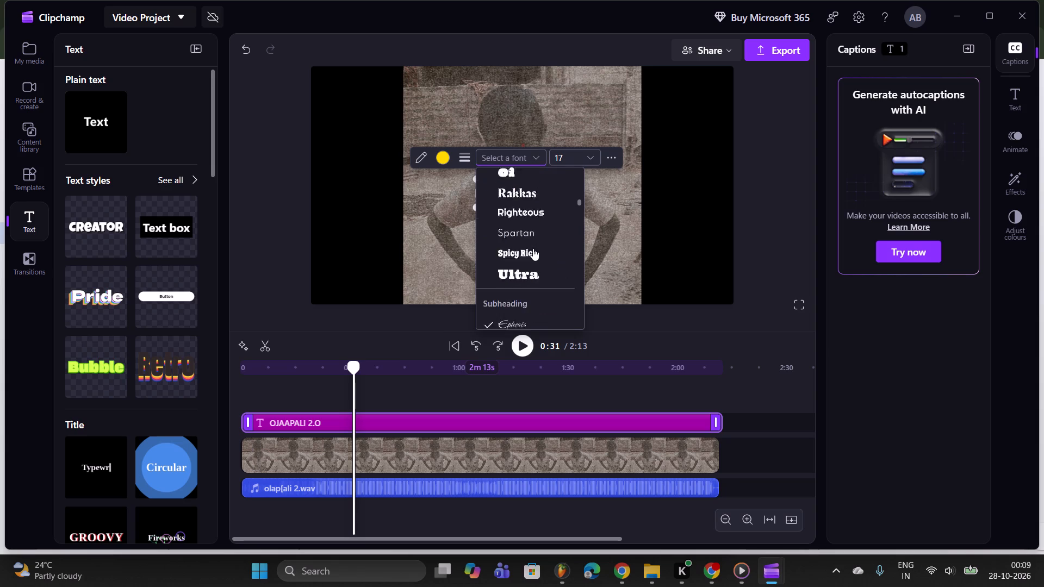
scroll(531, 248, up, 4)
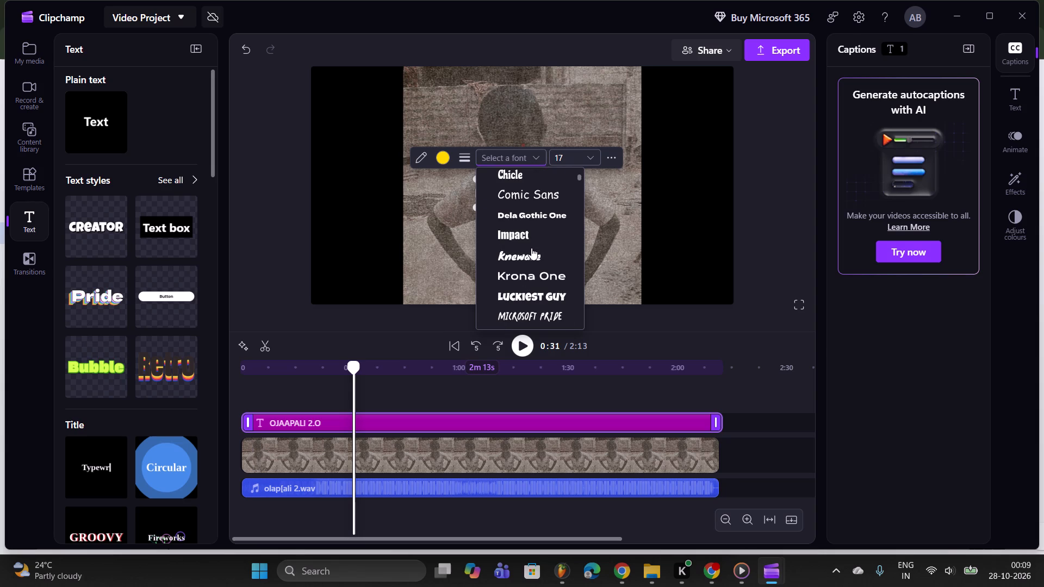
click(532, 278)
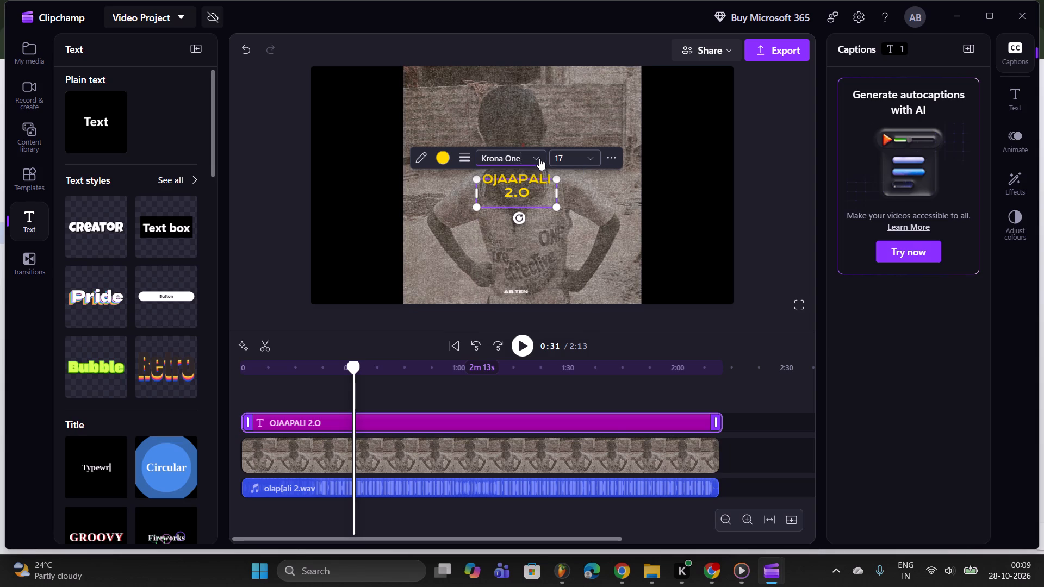
Set the OJAAPALI 2.O text's font to Dela Gothic One.
click(539, 158)
click(543, 216)
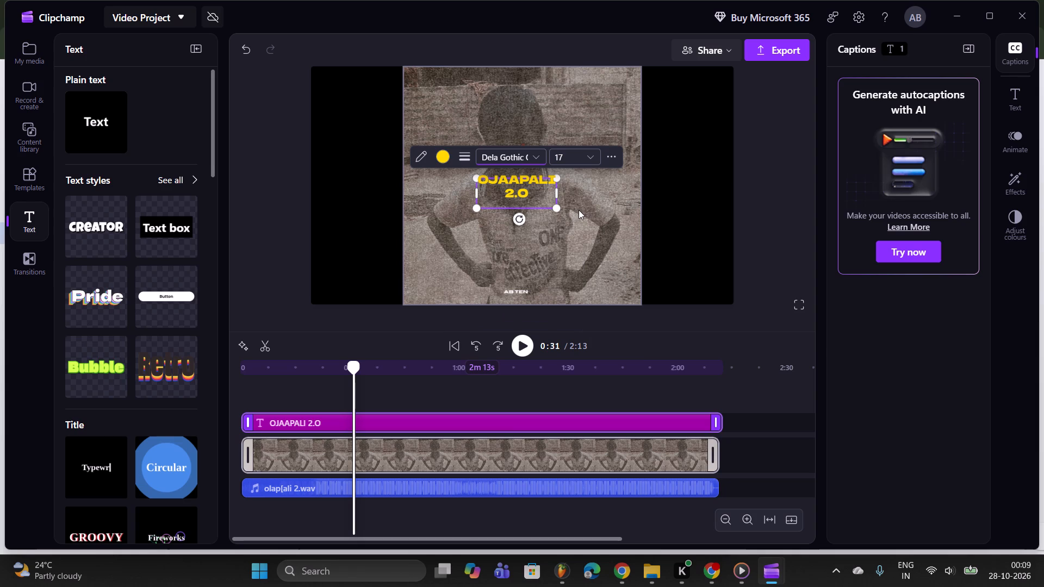
Widen the OJAAPALI 2.O text box so the title fits on a single line.
drag(559, 189, 613, 190)
click(678, 222)
Move the OJAAPALI 2.O title down to just above the AB TEN lettering, roughly centred on the image.
drag(562, 192, 531, 215)
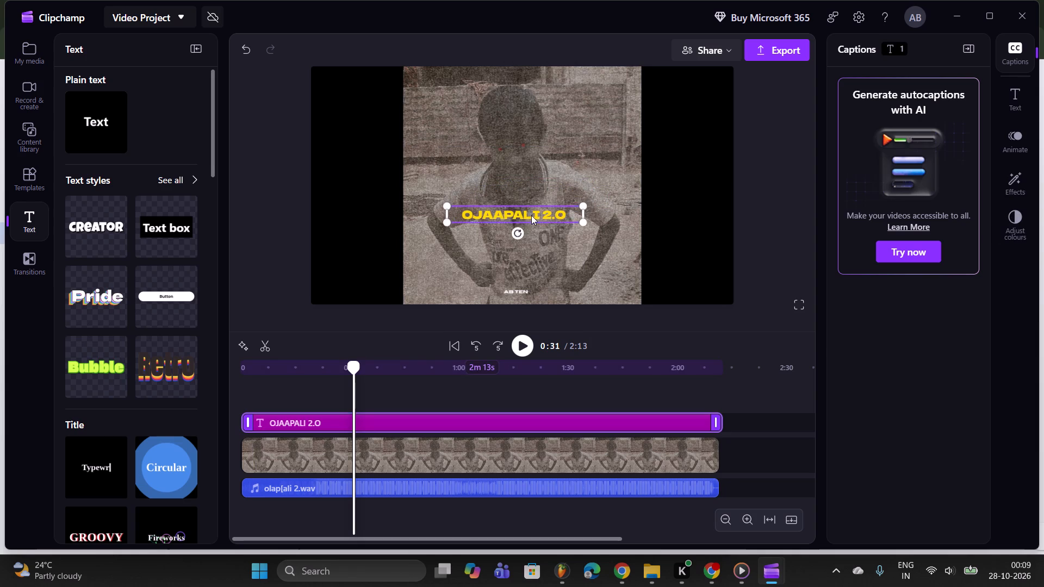
drag(531, 215, 543, 218)
click(692, 228)
drag(527, 215, 515, 275)
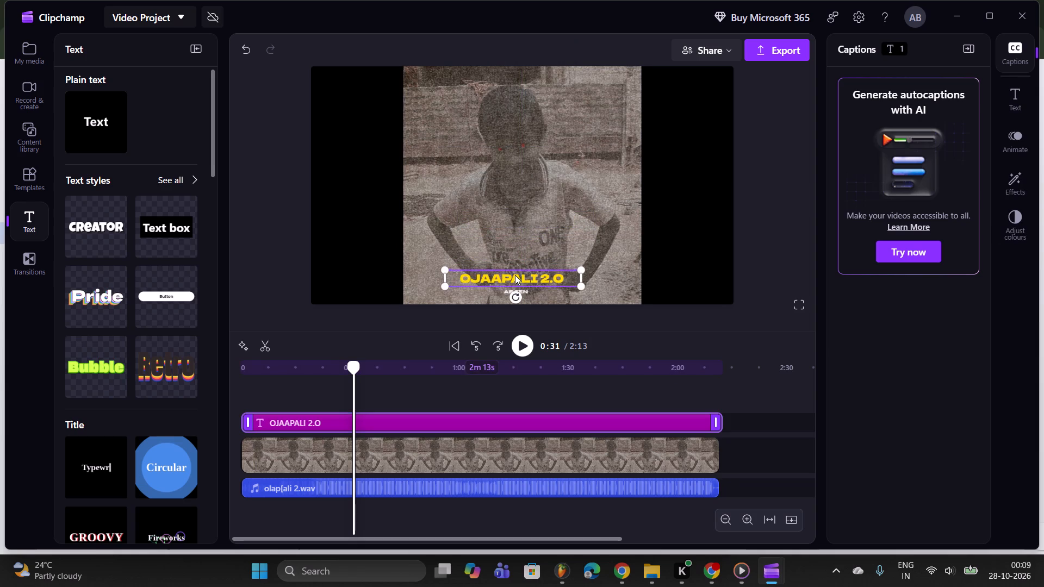
drag(515, 275, 520, 275)
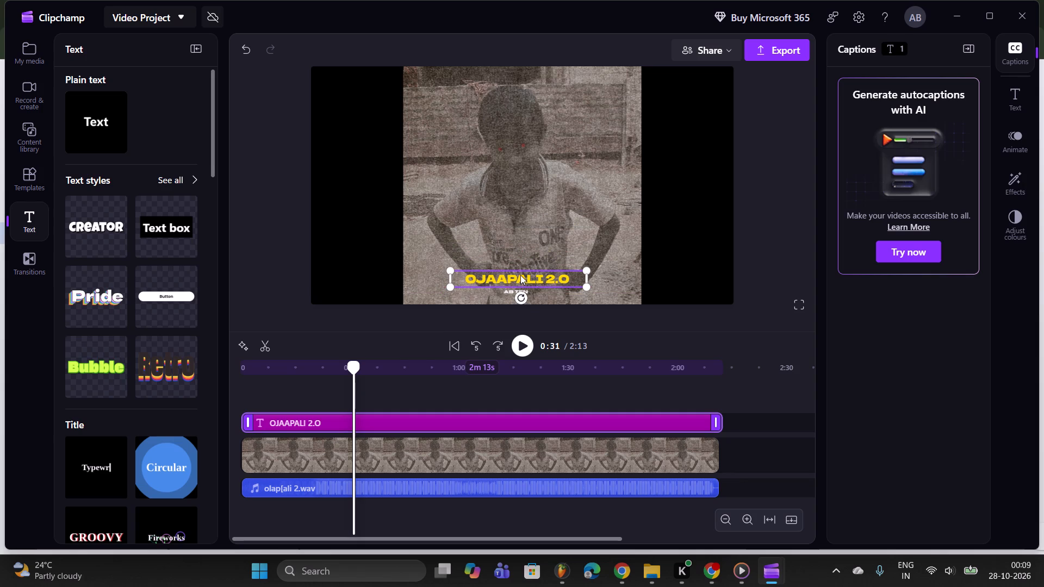
drag(520, 275, 520, 272)
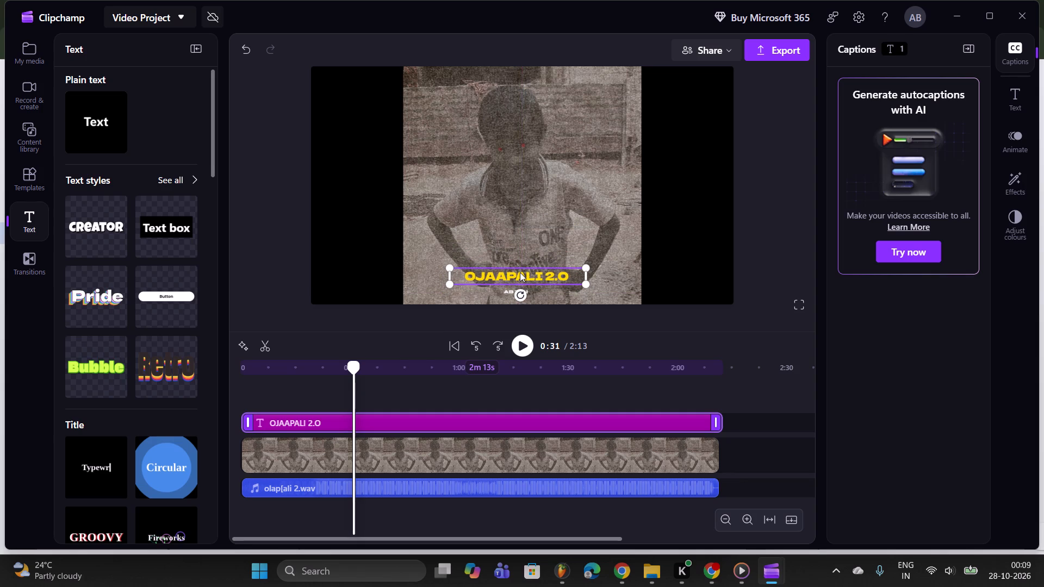
drag(520, 272, 523, 272)
click(719, 243)
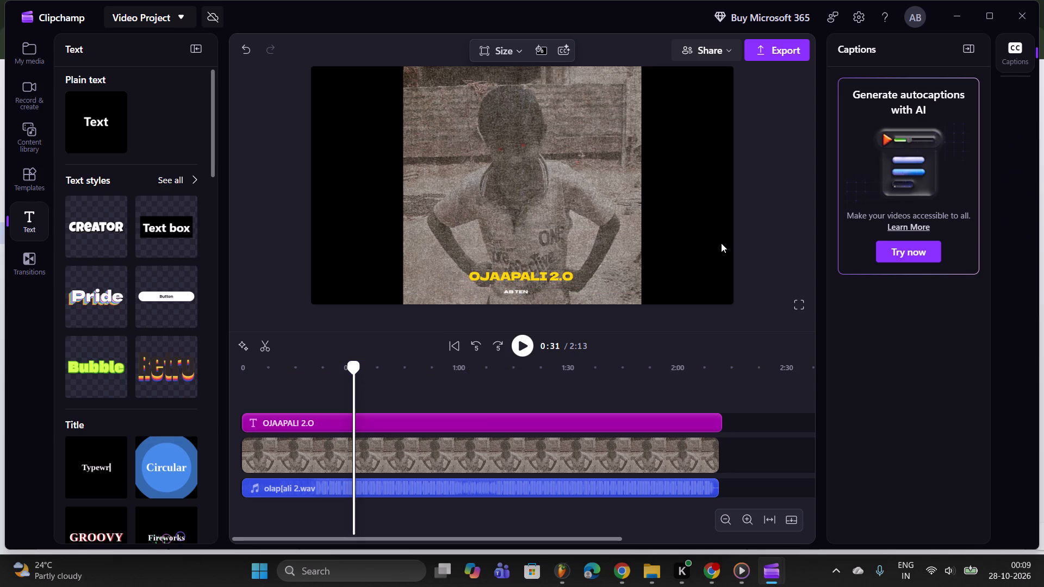
Make the OJAAPALI 2.O text bold.
click(546, 278)
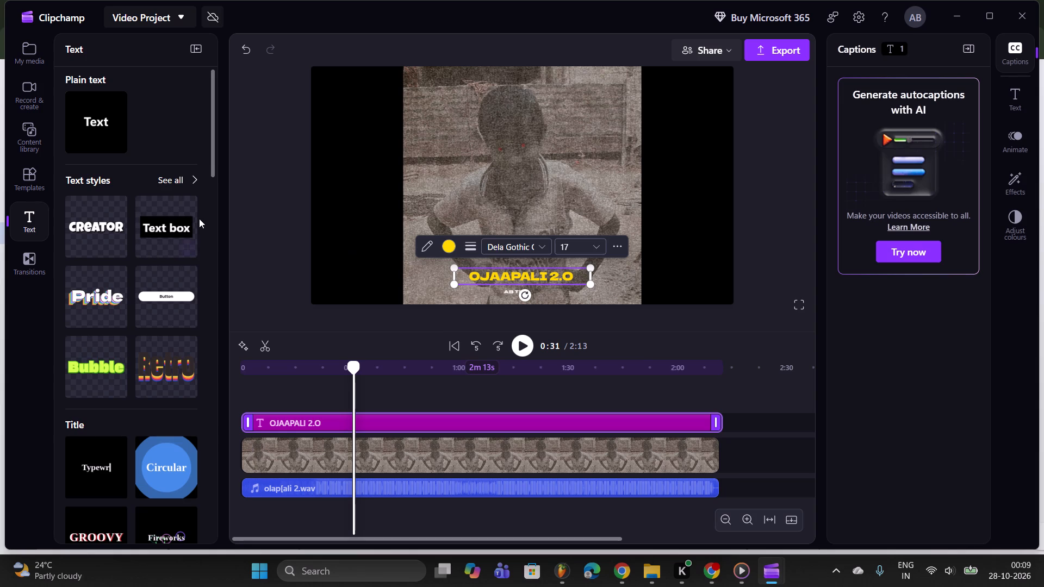
click(622, 246)
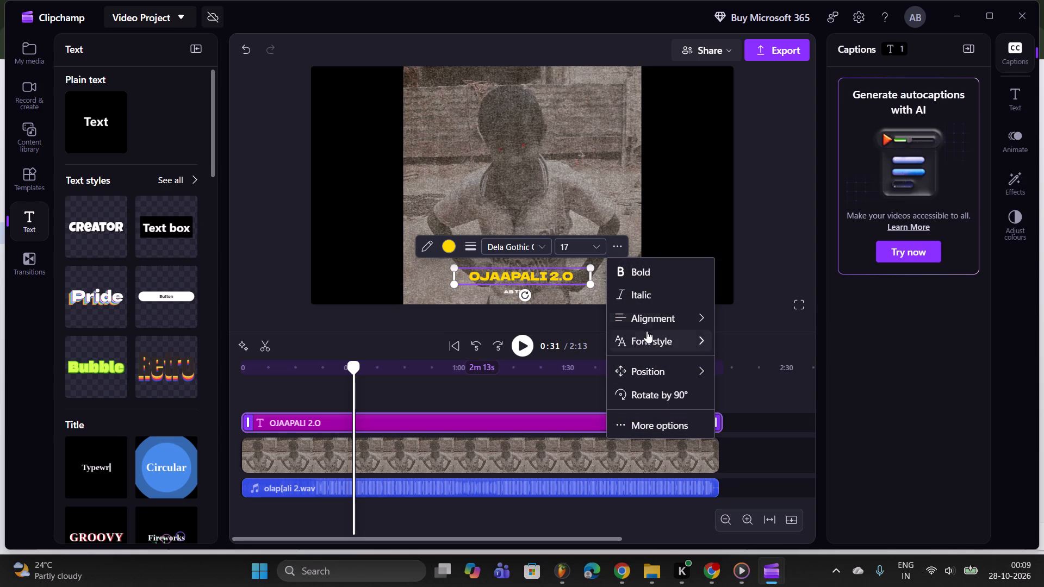
click(650, 272)
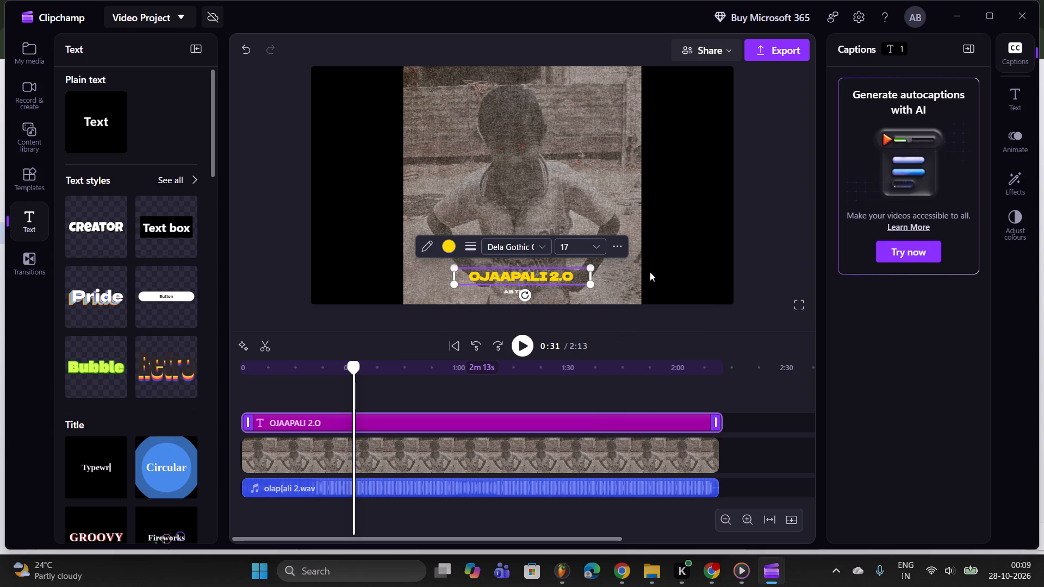
click(732, 241)
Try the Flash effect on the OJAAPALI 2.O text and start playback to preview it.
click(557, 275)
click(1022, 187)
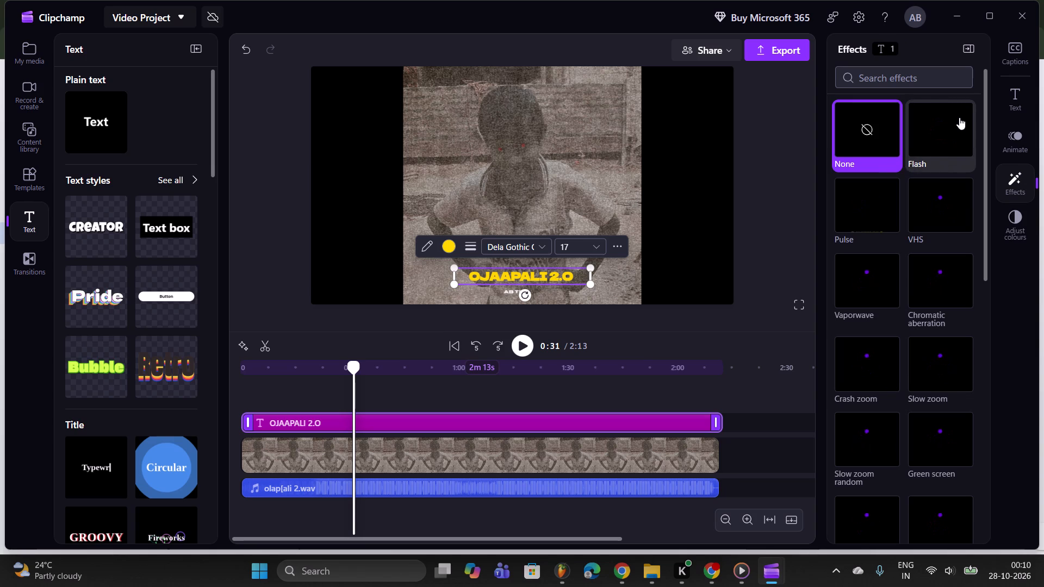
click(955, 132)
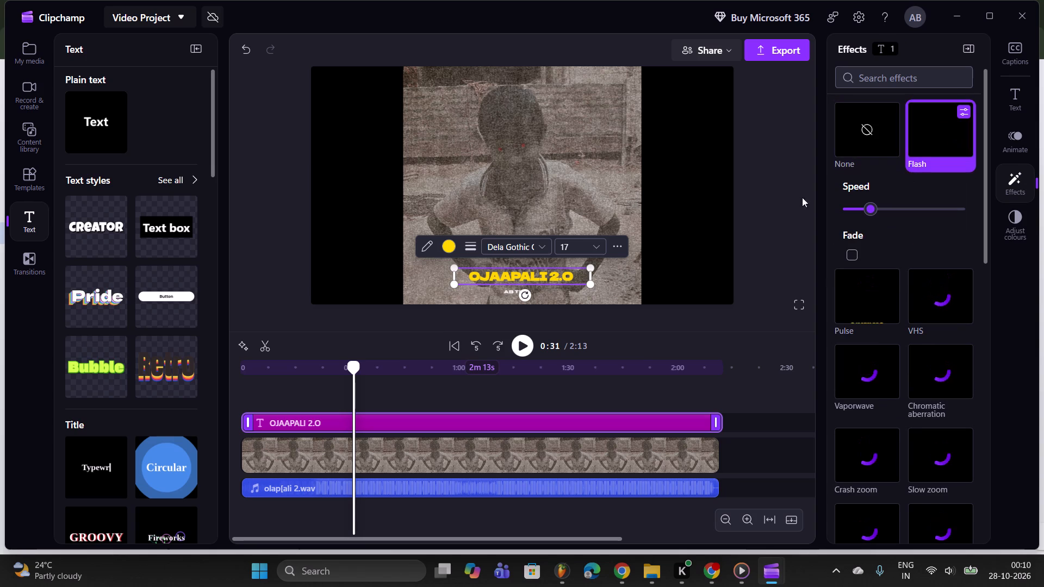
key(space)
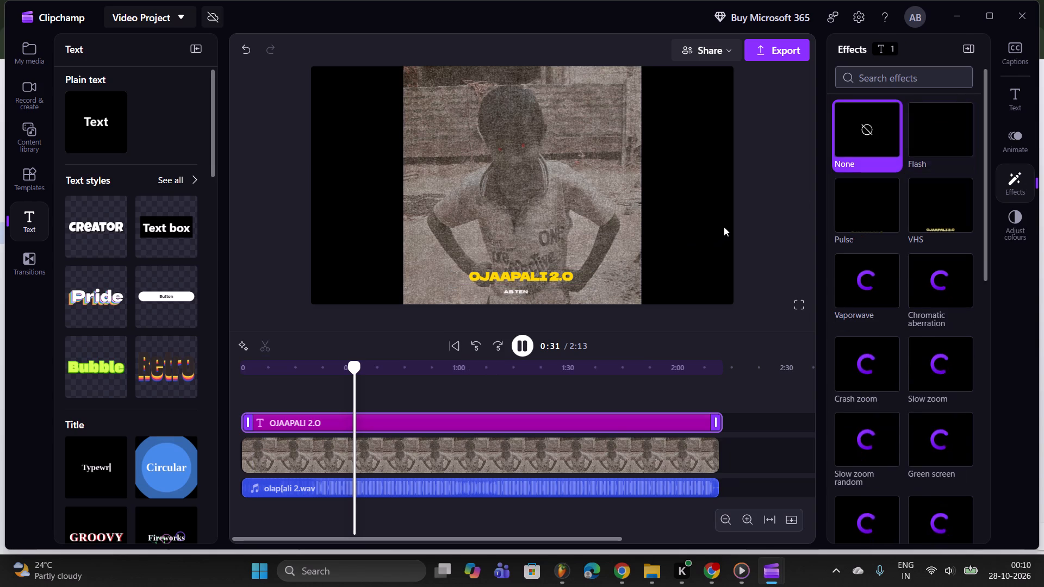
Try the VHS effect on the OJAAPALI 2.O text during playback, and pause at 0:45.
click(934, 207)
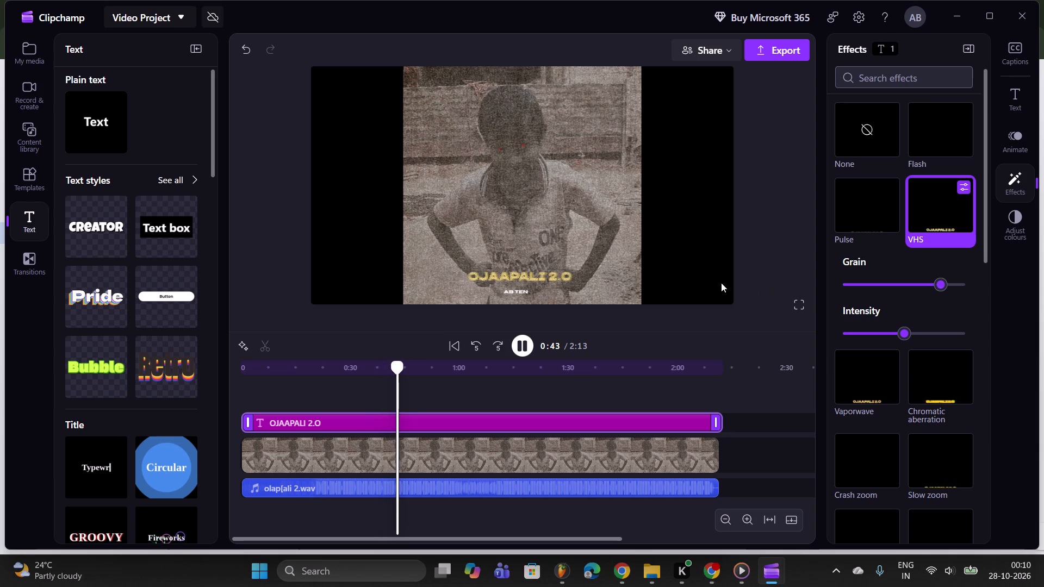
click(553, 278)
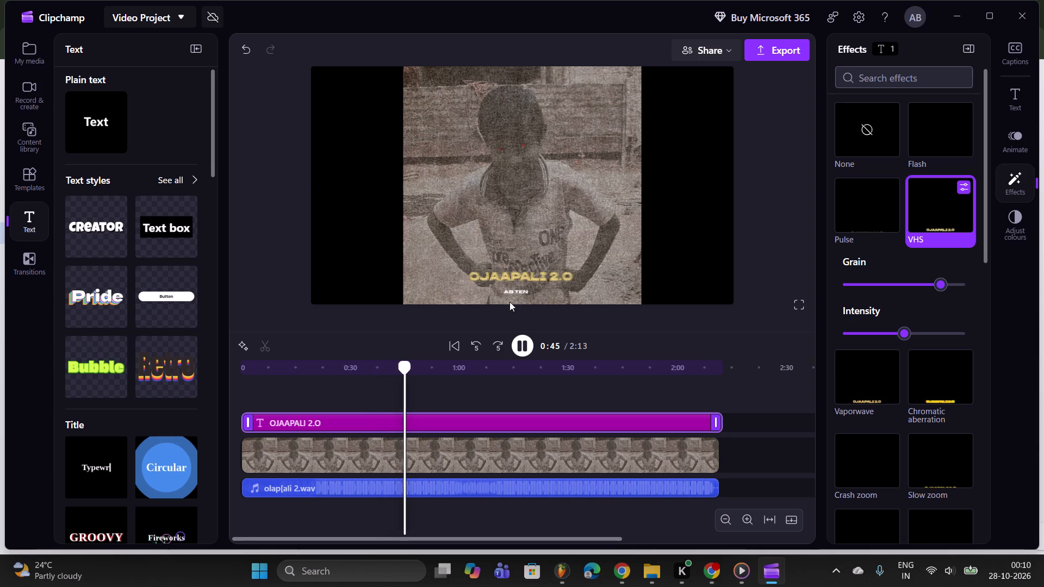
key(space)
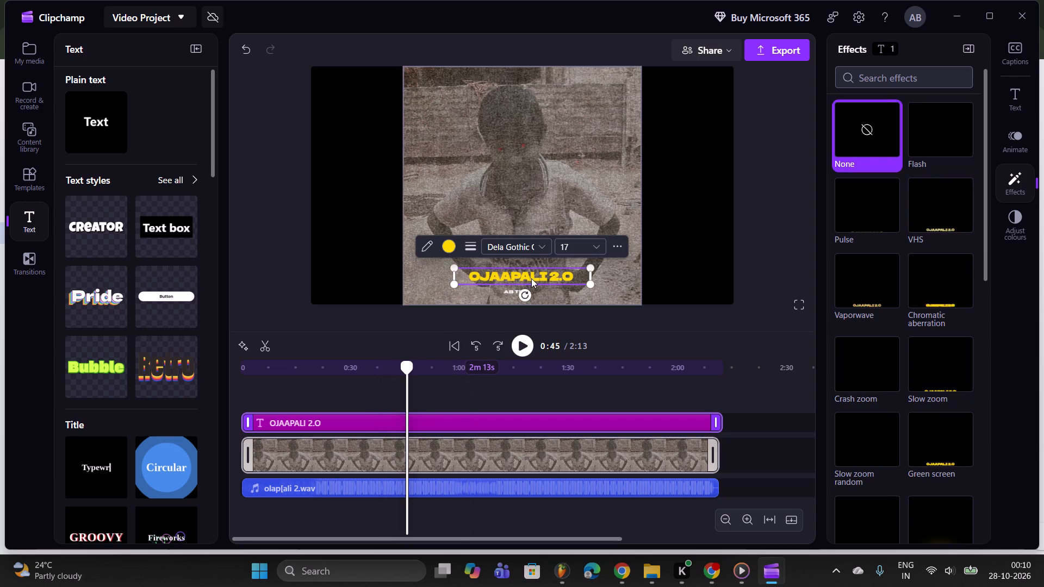
Move the OJAAPALI 2.O title up from just above AB TEN to the lettering on the figure's shirt.
drag(532, 278, 538, 243)
click(531, 193)
click(680, 245)
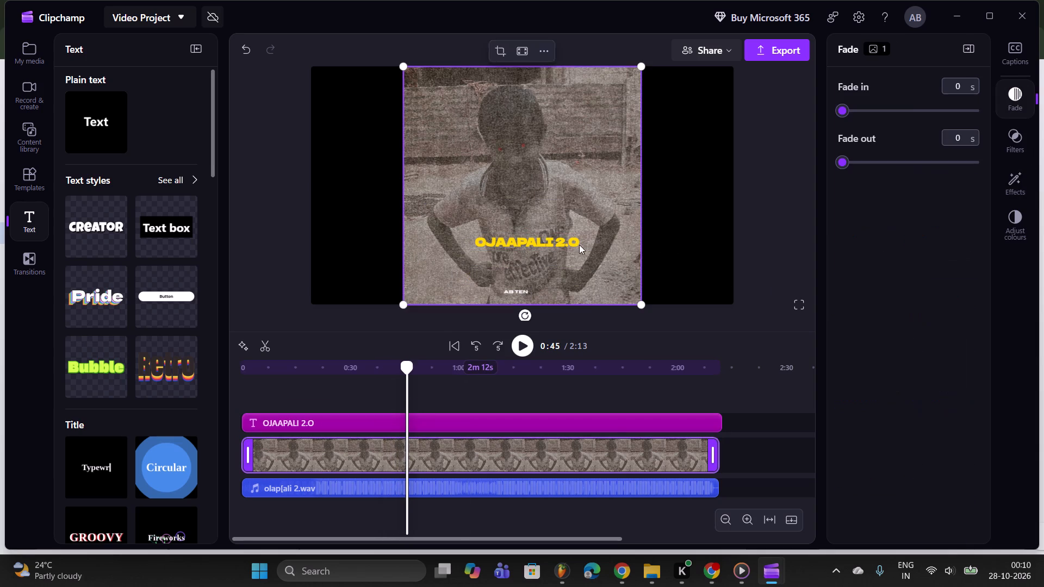
Move the OJAAPALI 2.O title up from the shirt lettering to the figure's upper chest, at shoulder height.
drag(540, 240, 534, 190)
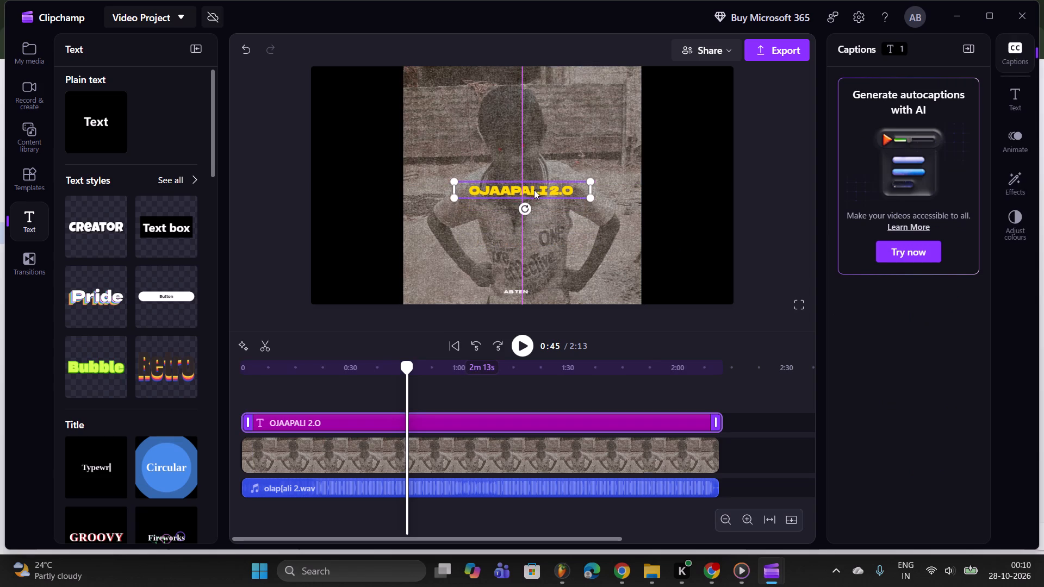
drag(534, 190, 534, 195)
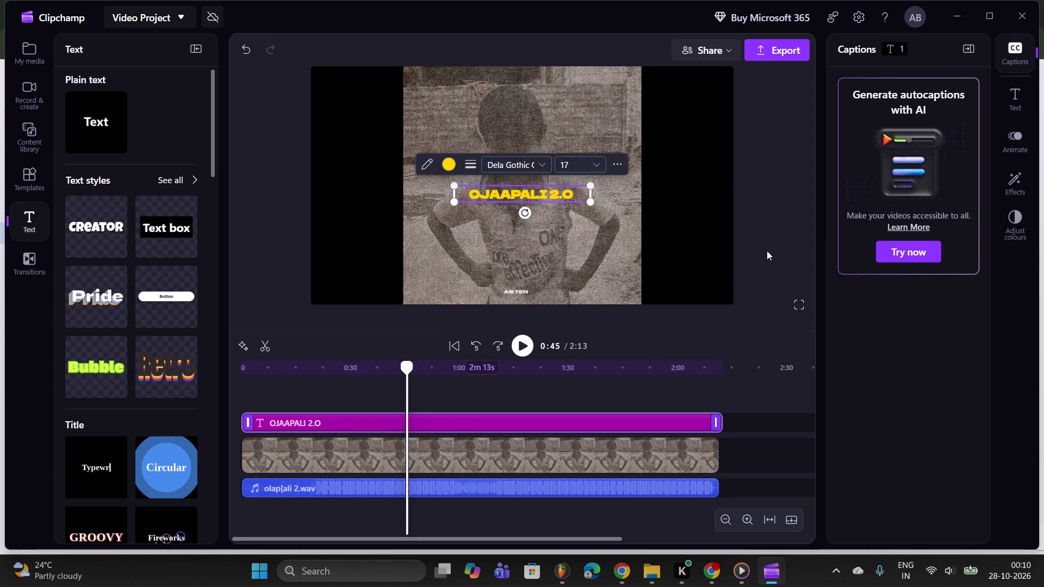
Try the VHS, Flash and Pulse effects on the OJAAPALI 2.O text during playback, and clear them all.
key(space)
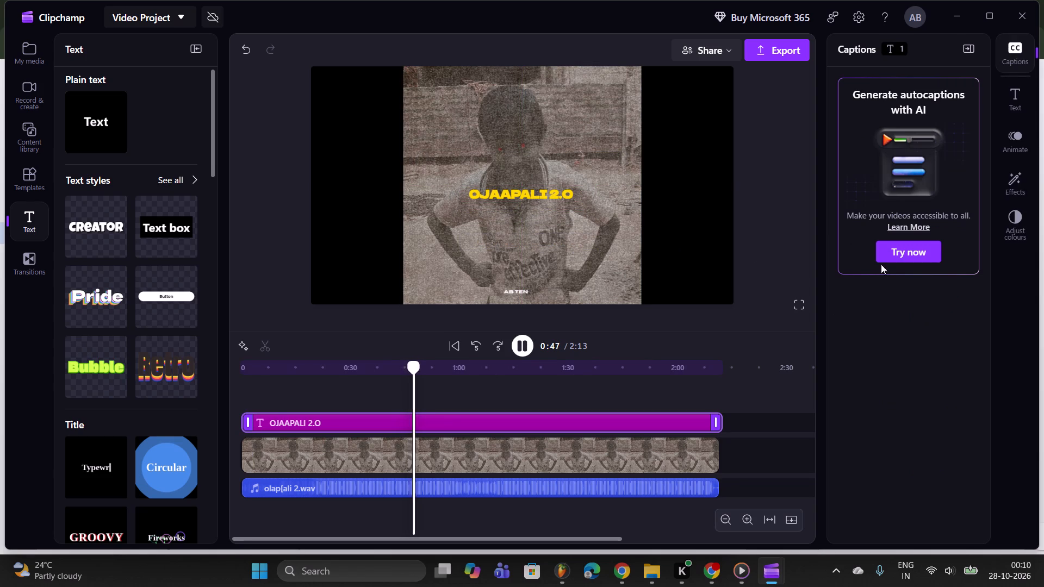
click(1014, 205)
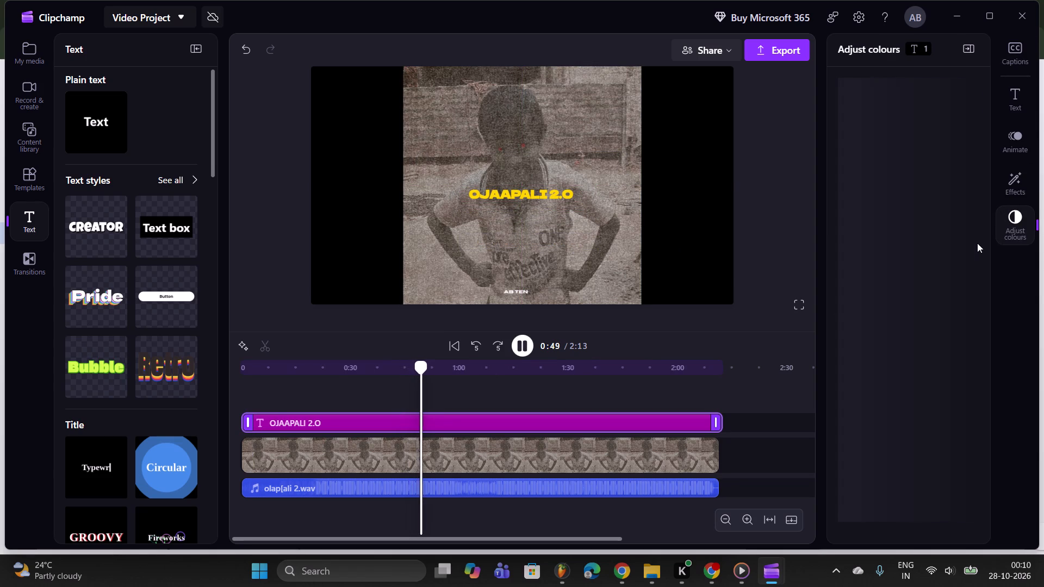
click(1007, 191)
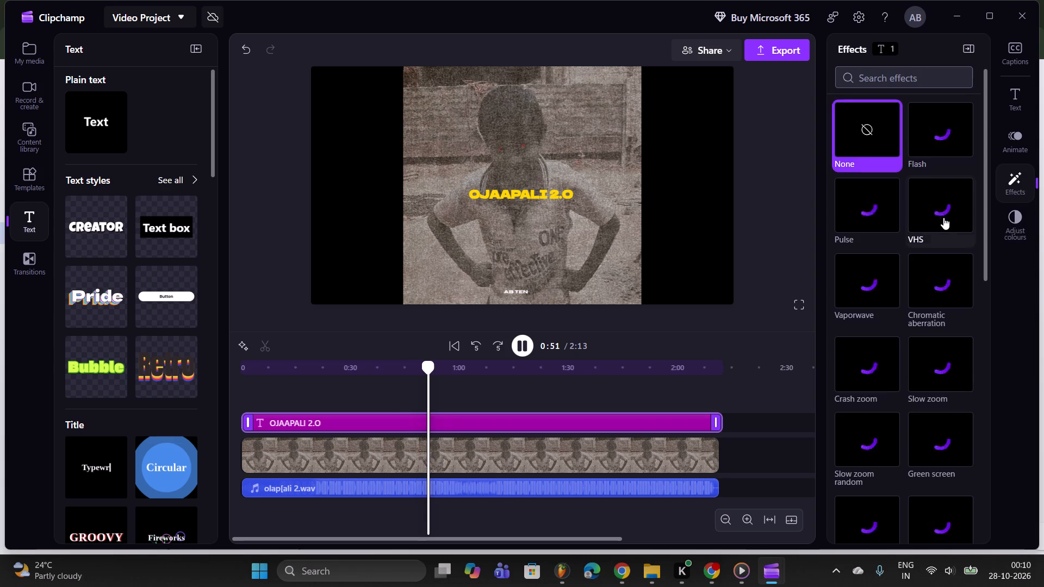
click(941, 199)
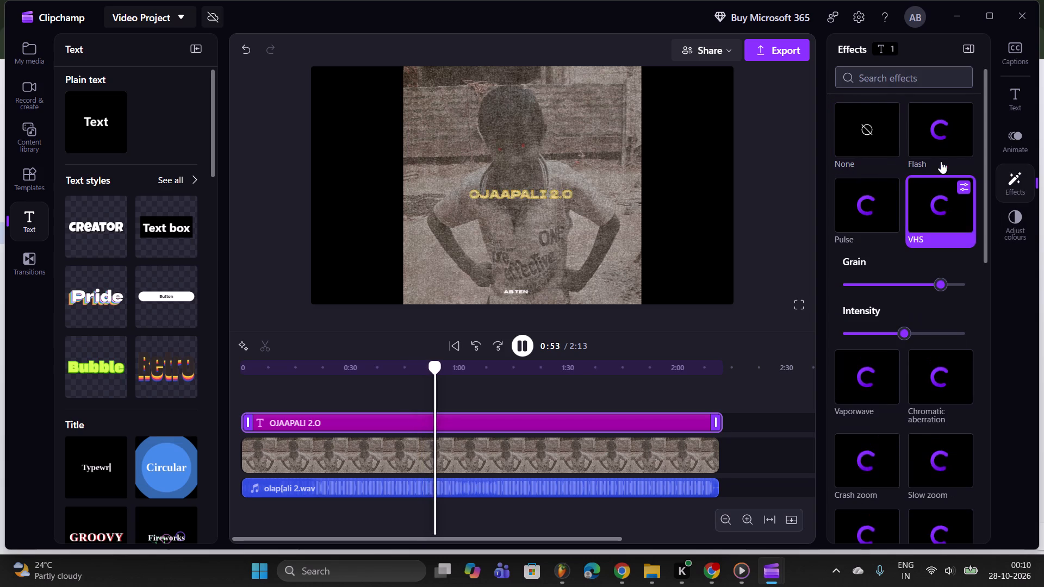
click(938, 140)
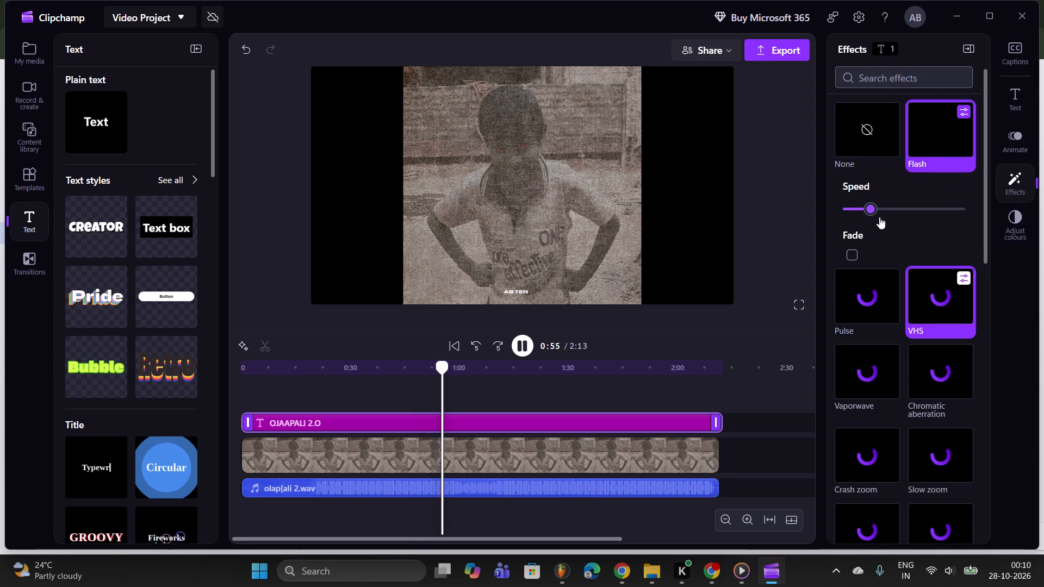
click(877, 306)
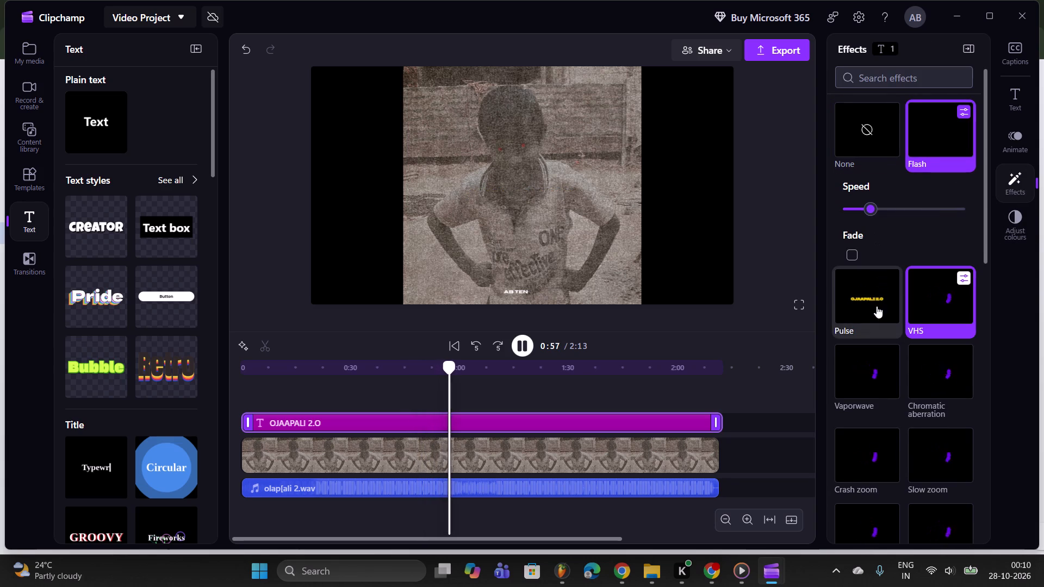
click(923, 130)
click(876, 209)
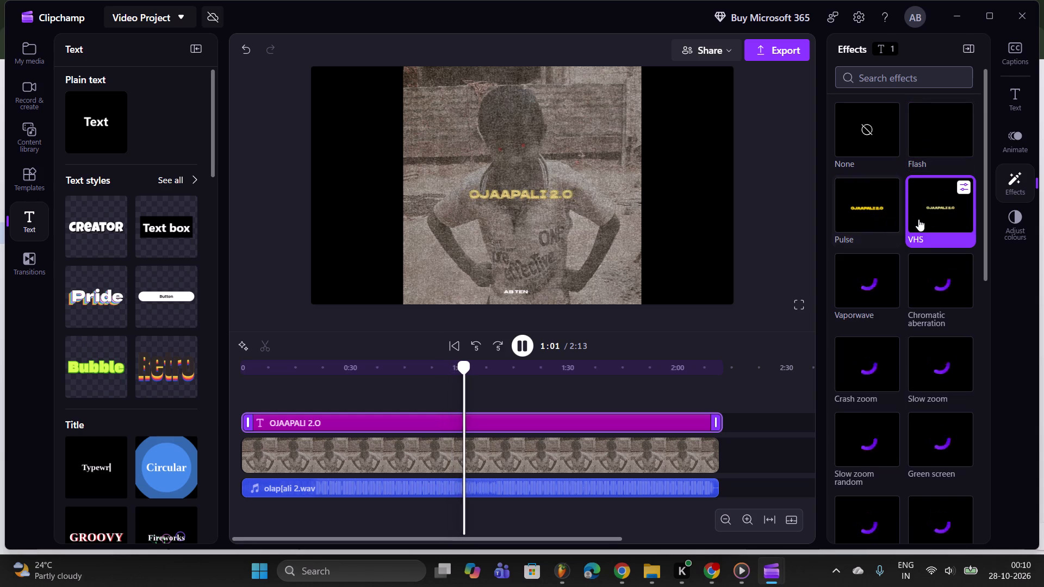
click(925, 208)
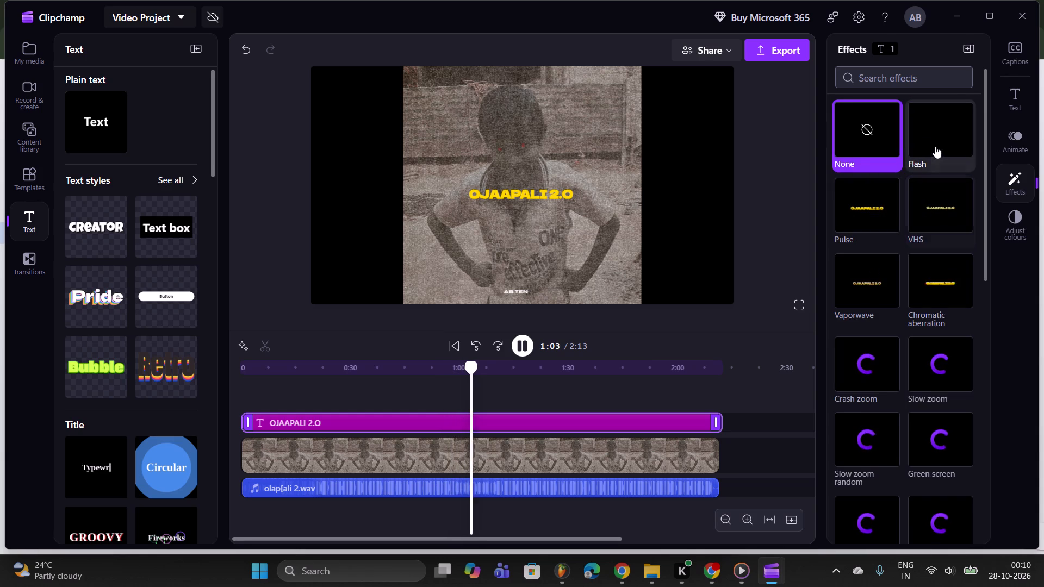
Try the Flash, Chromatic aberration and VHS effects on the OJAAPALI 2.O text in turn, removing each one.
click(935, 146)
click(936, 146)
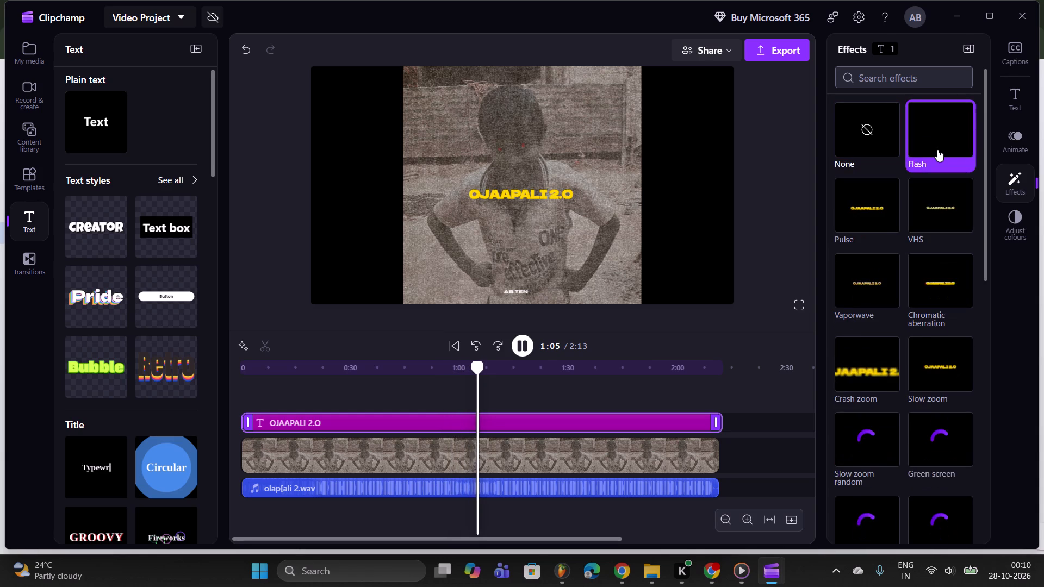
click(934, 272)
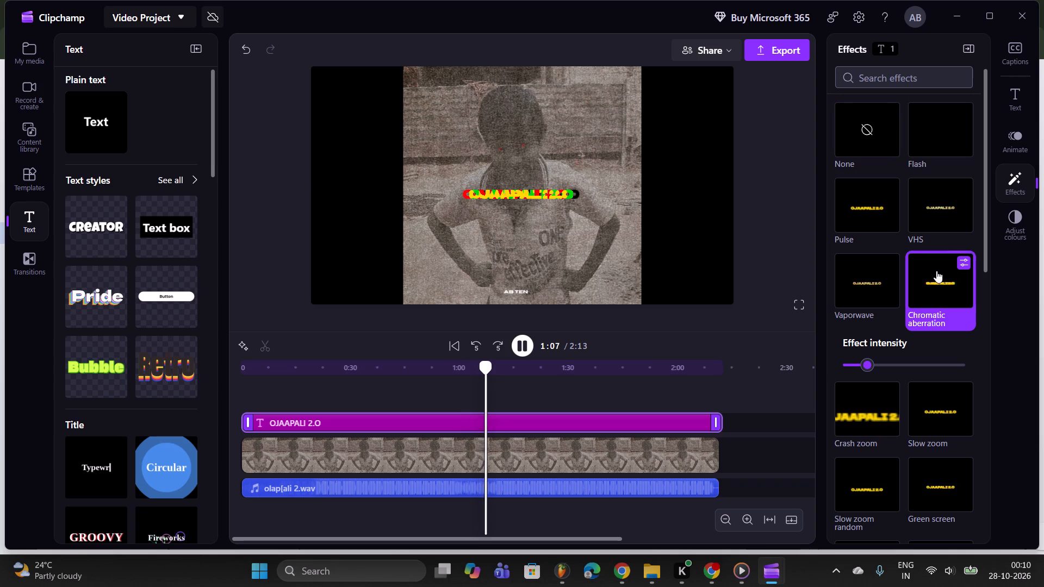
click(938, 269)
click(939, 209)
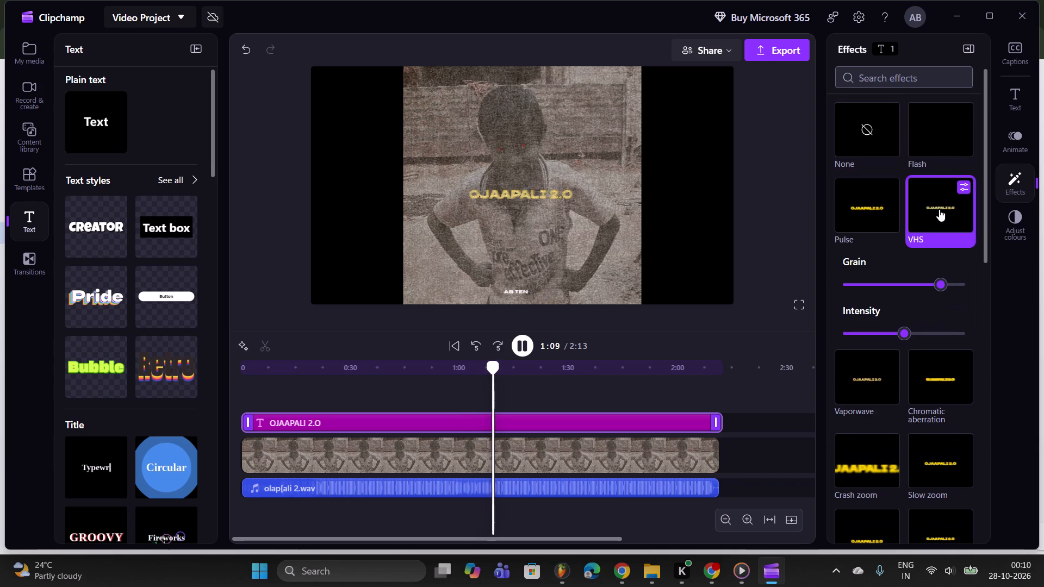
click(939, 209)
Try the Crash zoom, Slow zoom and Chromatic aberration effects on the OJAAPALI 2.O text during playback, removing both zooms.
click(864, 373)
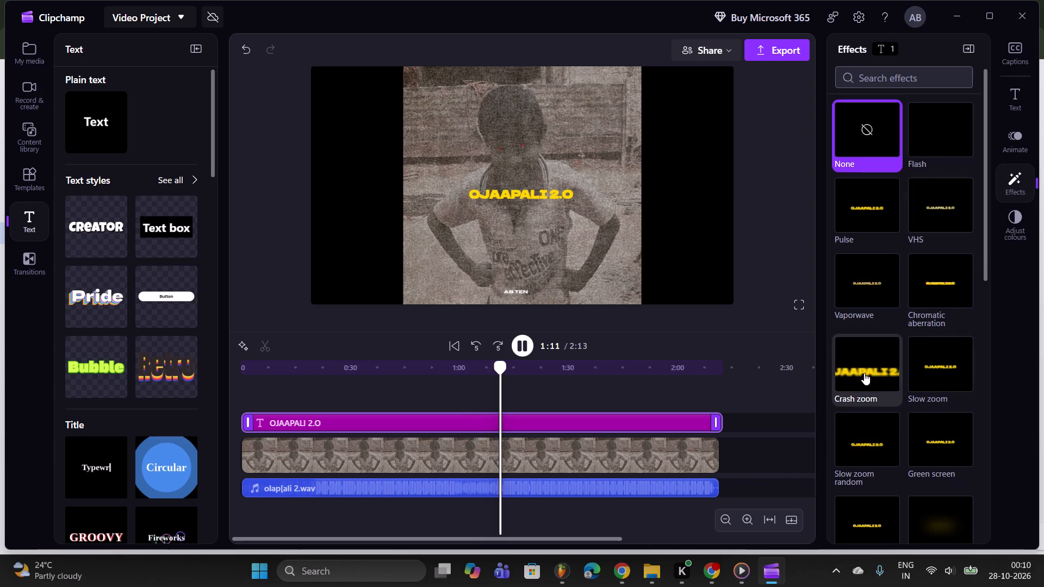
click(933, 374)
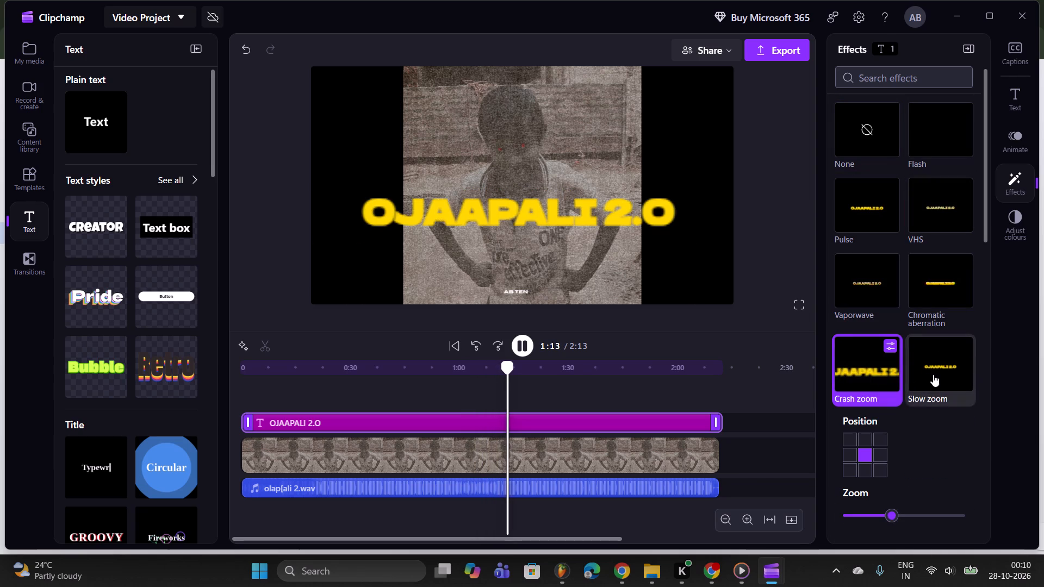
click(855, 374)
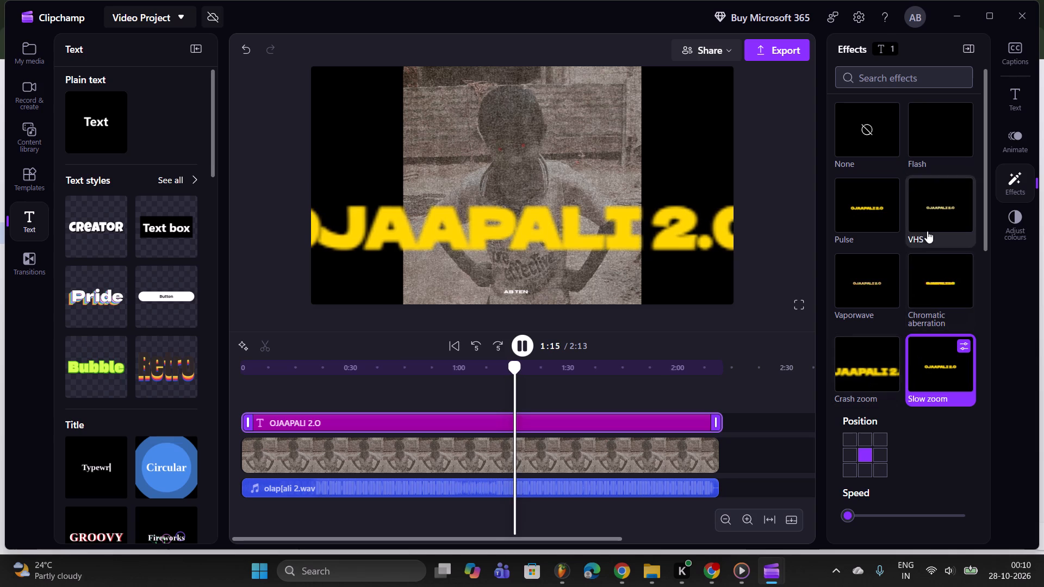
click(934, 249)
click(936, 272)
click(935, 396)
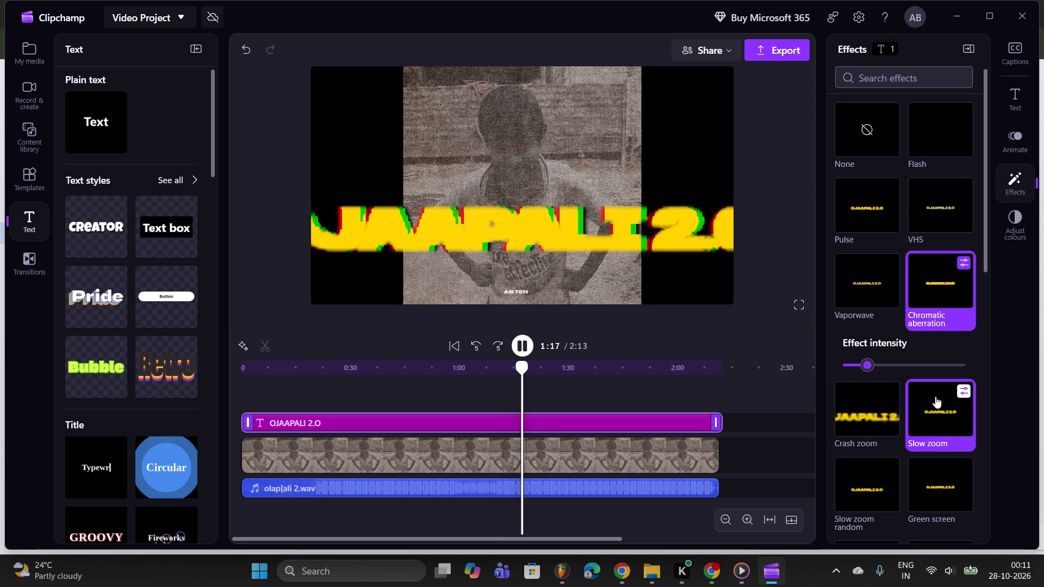
Apply the VHS effect to the OJAAPALI 2.O text in place of Chromatic aberration.
click(936, 202)
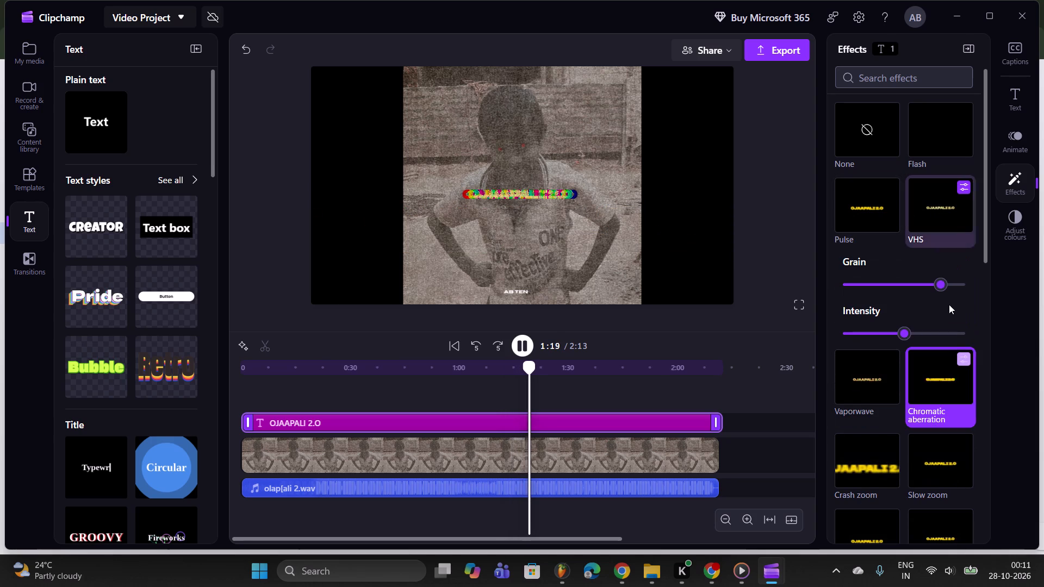
click(945, 370)
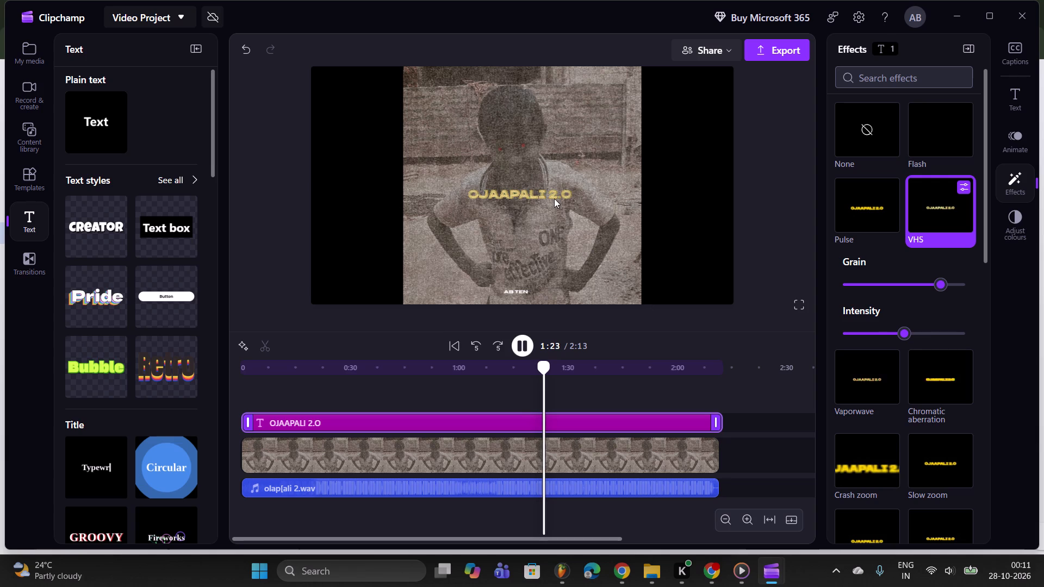
Pause playback at 1:23 and scale the OJAAPALI 2.O title down to text size 15.
key(space)
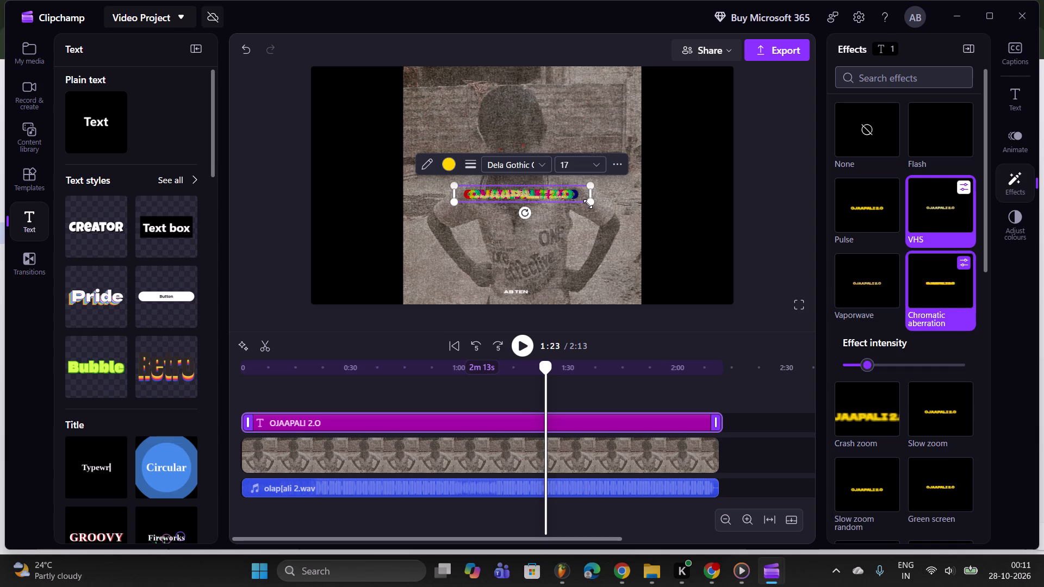
drag(588, 204, 573, 199)
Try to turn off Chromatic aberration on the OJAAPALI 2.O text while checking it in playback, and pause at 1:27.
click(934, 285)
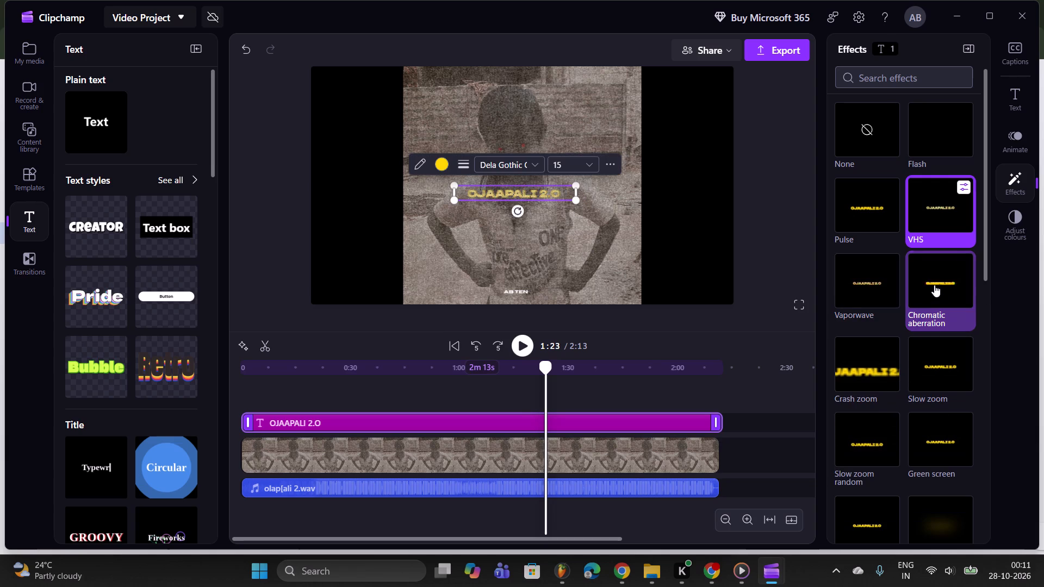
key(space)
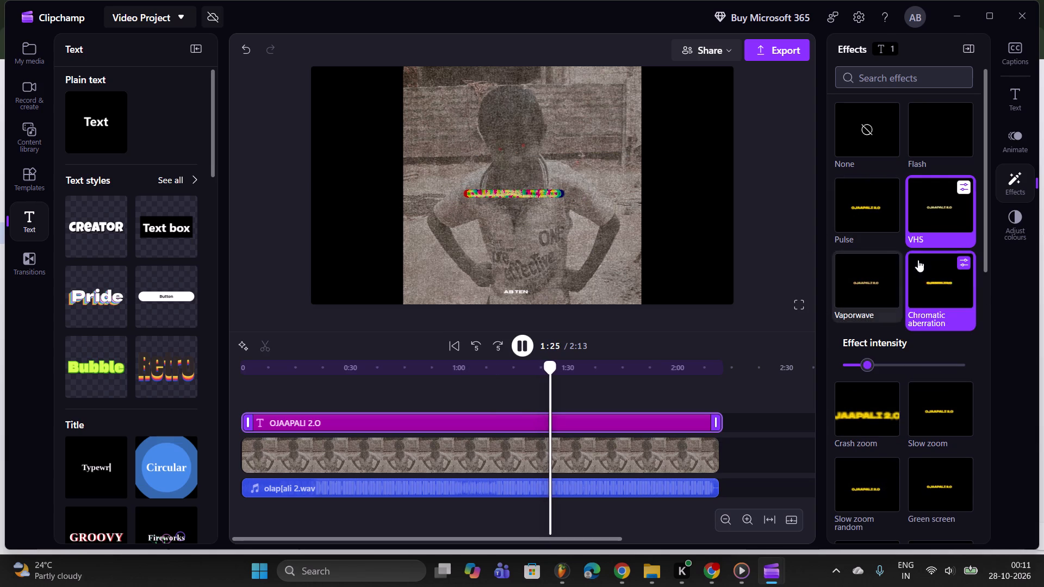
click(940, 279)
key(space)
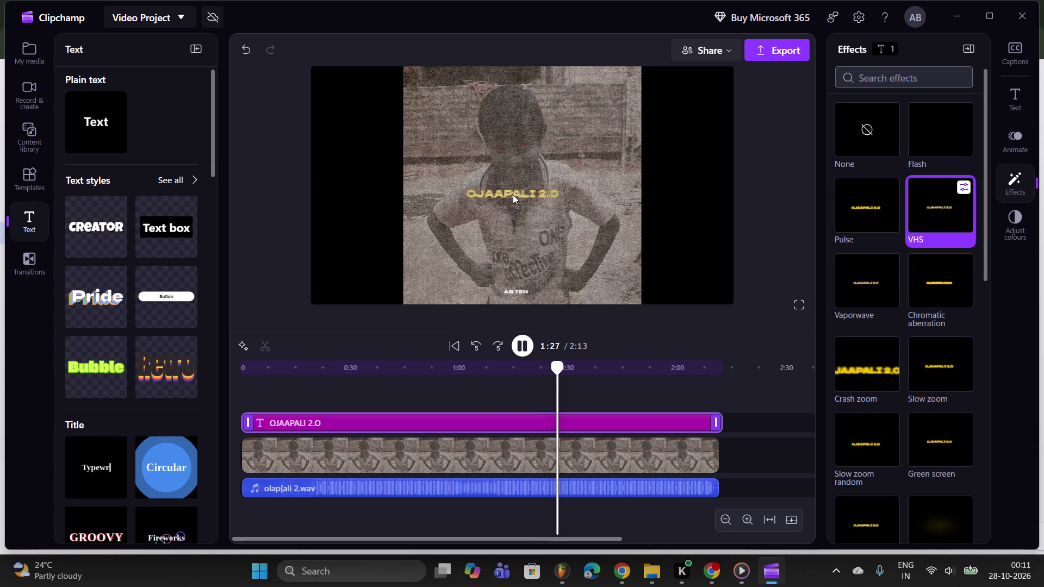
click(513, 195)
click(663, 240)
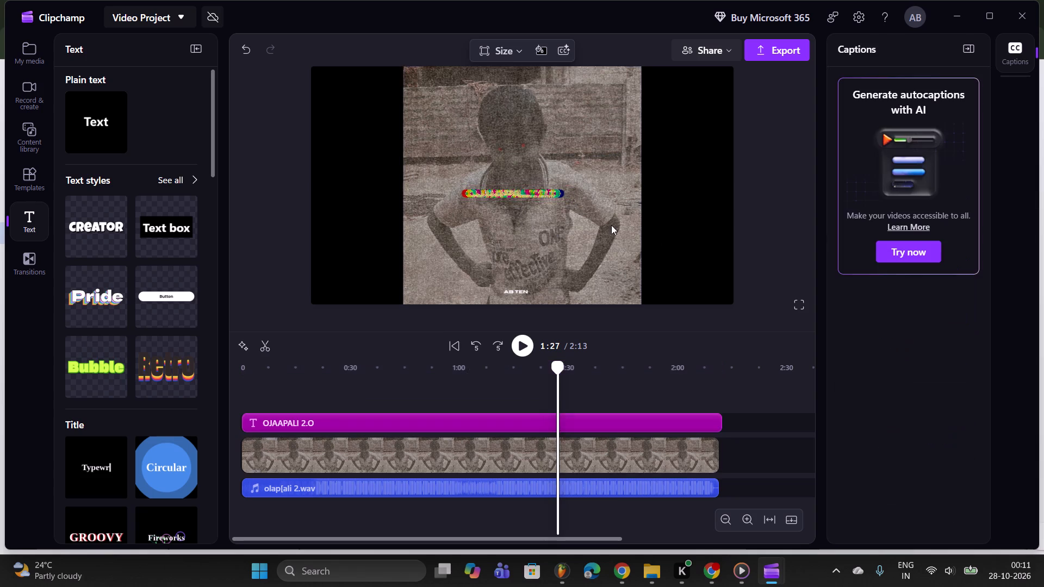
Trim the end of the OJAAPALI 2.O title clip to 2:12 so it ends with the cover image clip.
click(774, 438)
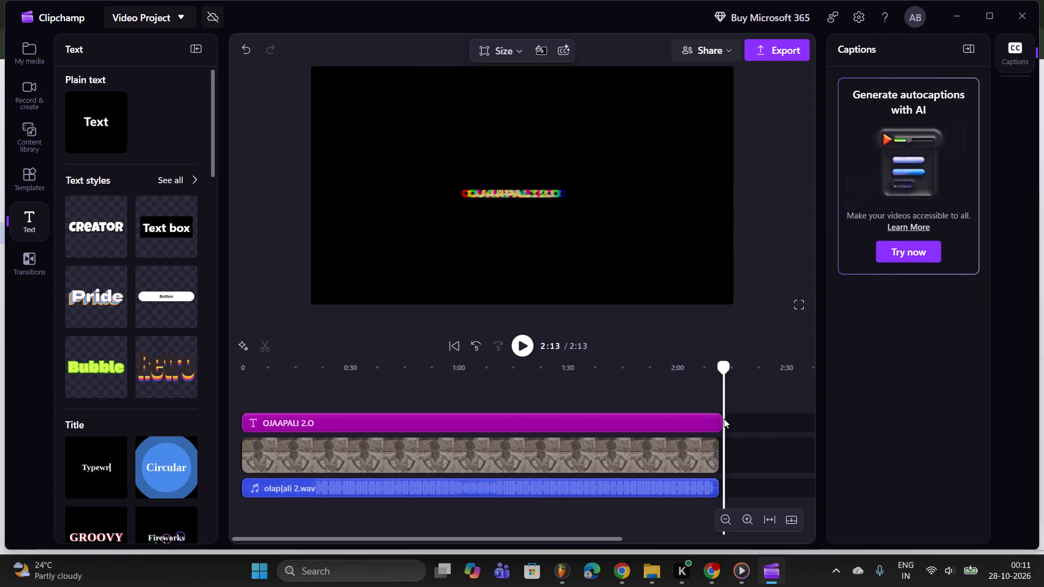
drag(717, 419, 717, 429)
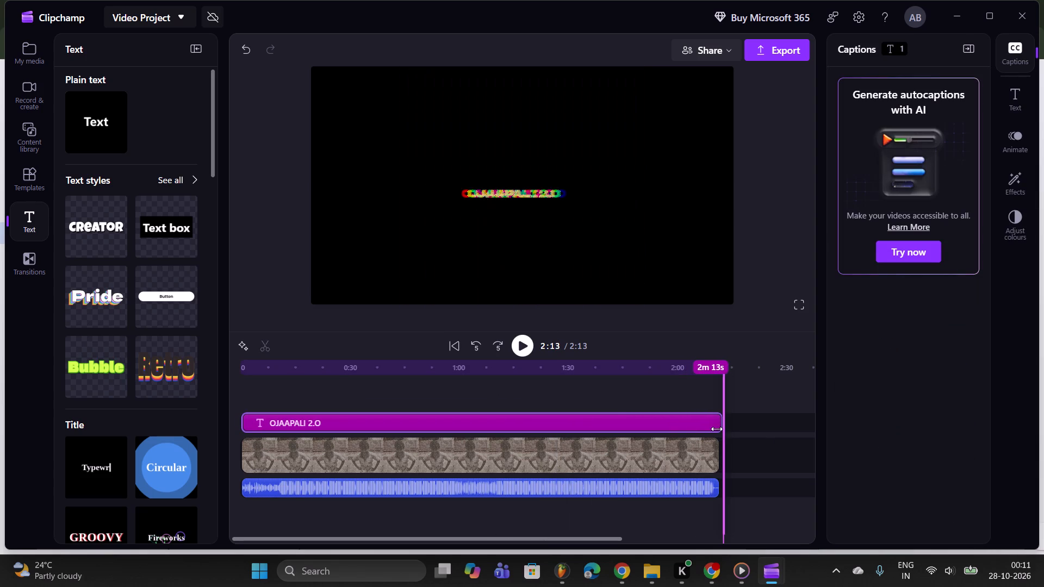
drag(717, 429, 714, 429)
click(713, 430)
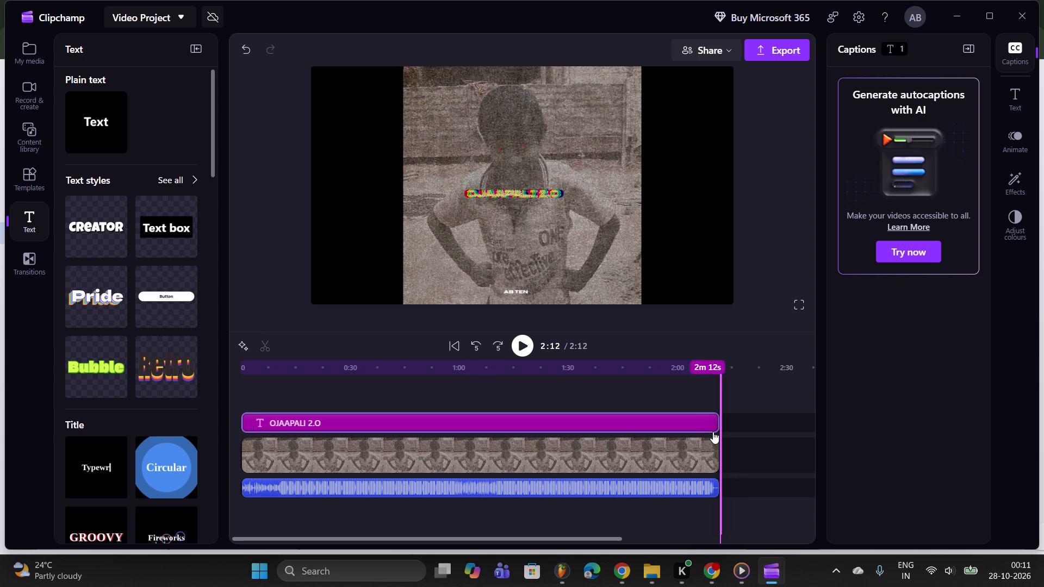
Starting from 0:25, leave only the VHS effect on the OJAAPALI 2.O text, without Chromatic aberration, and preview it in playback.
drag(723, 363, 586, 378)
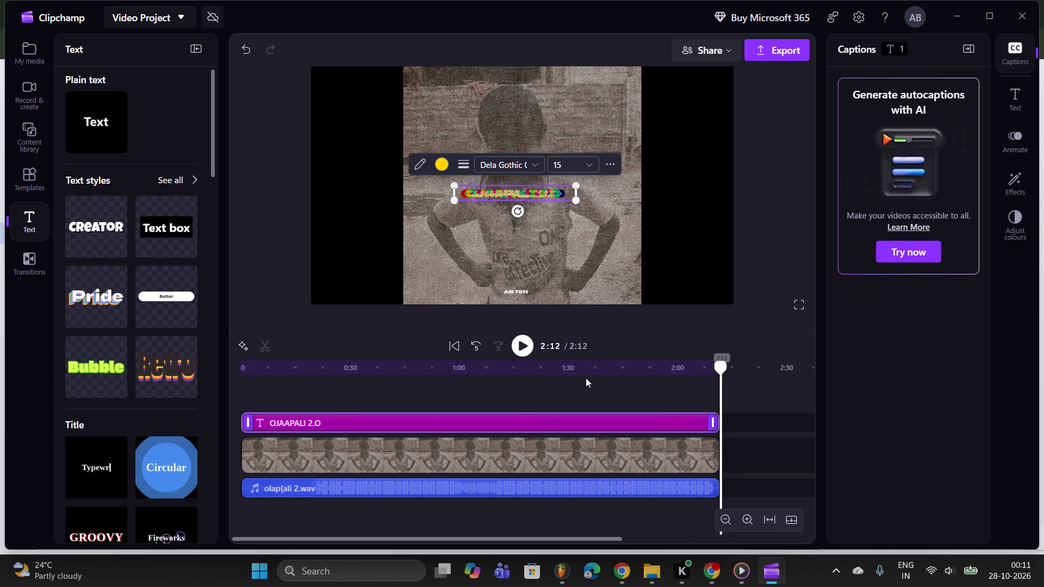
drag(586, 378, 332, 382)
click(659, 240)
click(542, 192)
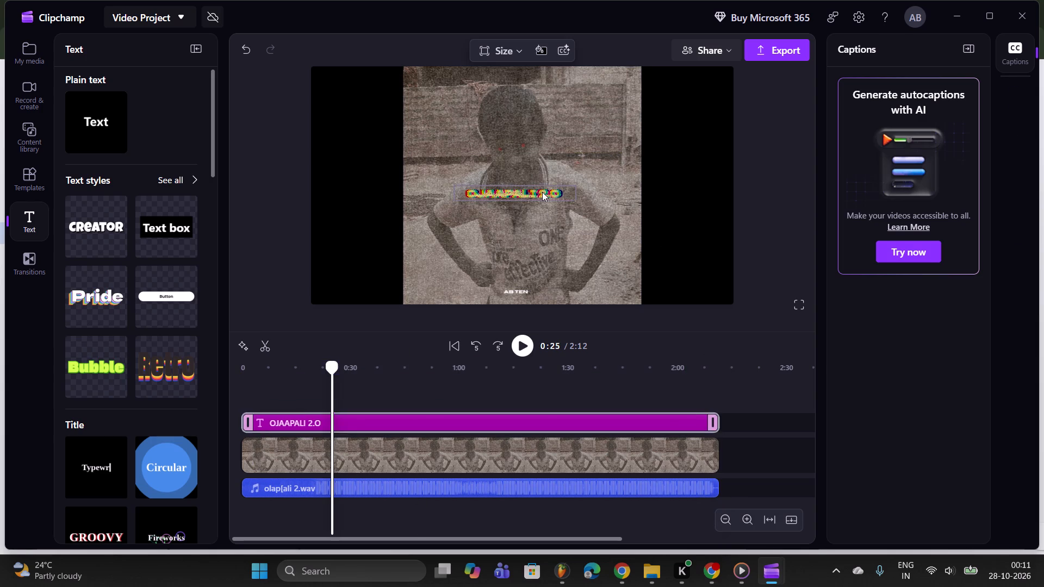
click(1023, 186)
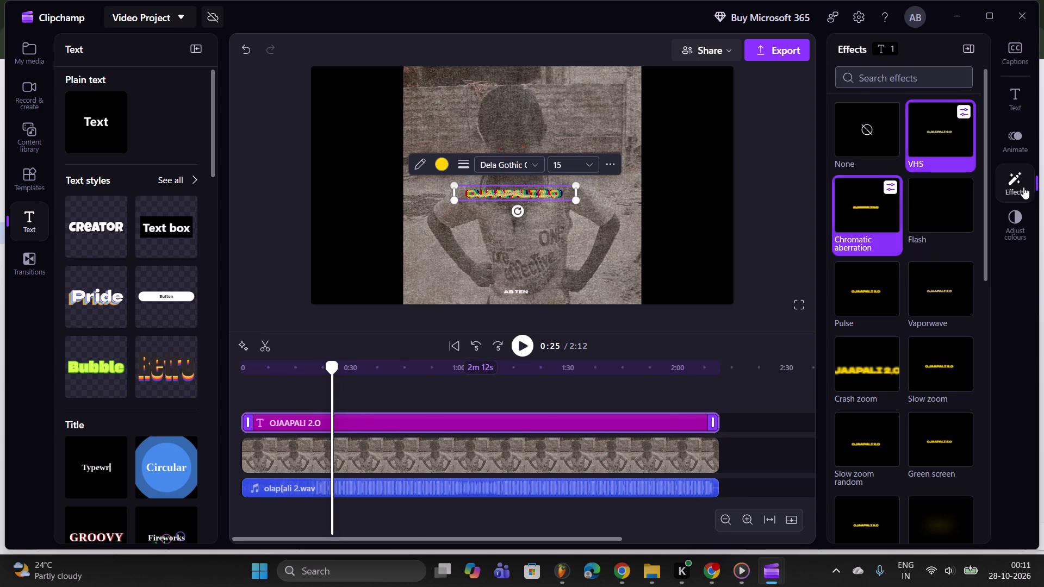
click(866, 213)
scroll(921, 183, up, 3)
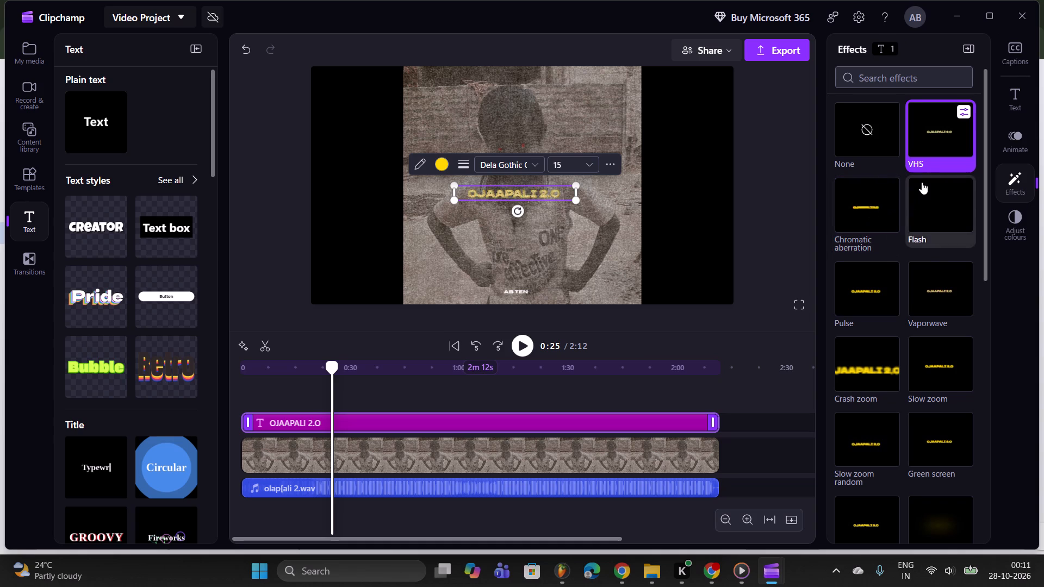
key(space)
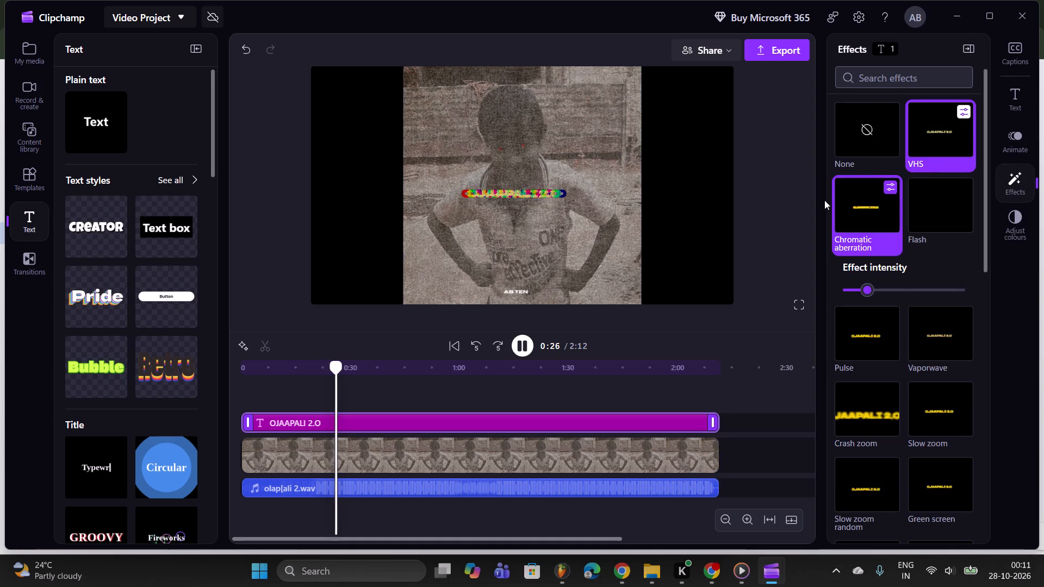
click(875, 201)
click(925, 143)
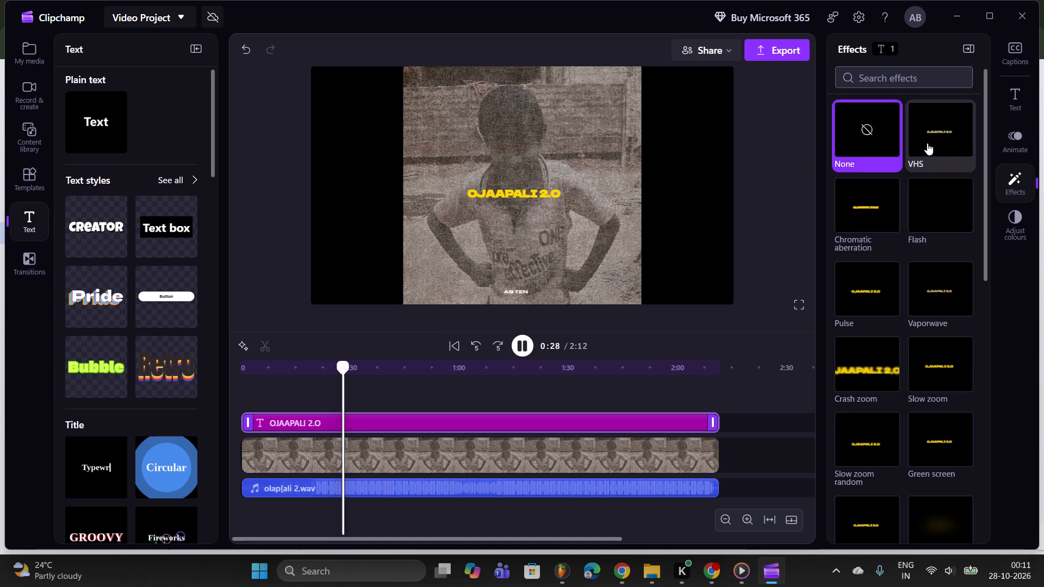
click(943, 133)
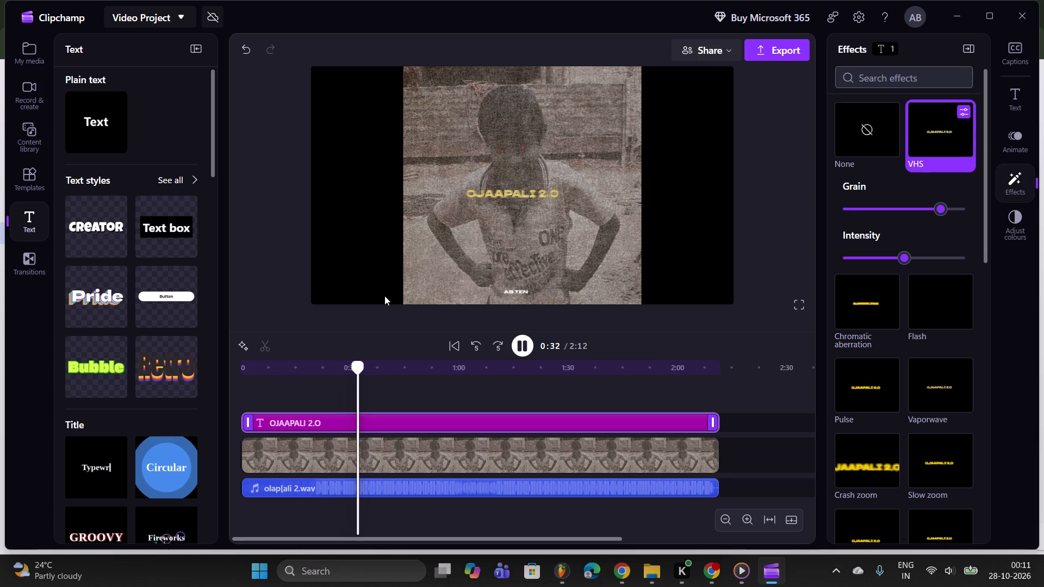
key(space)
key(space)
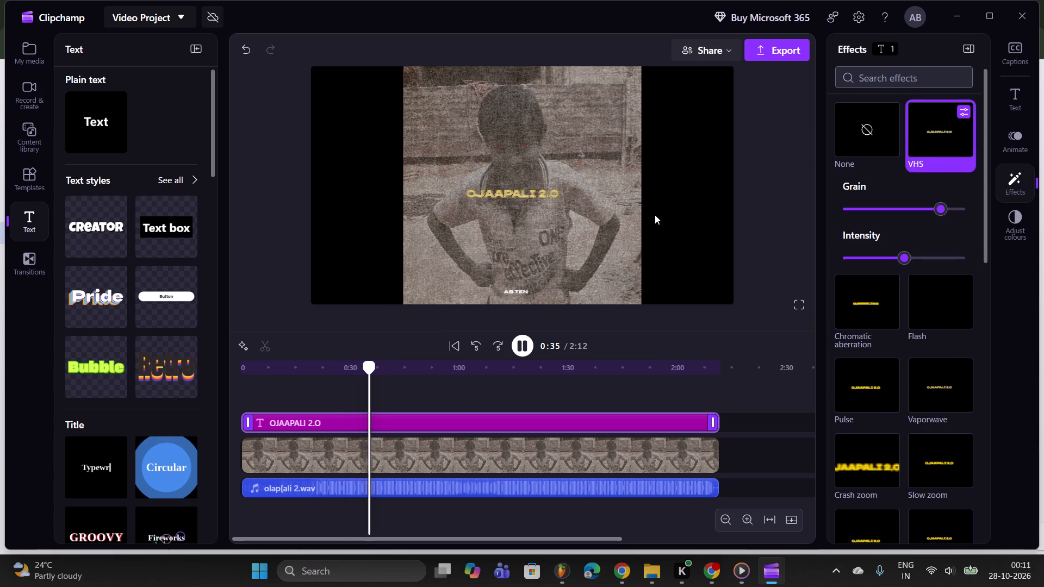
Fine-tune the VHS effect on the OJAAPALI 2.O text during playback, with Grain at about 70% and Intensity at about half.
drag(946, 209, 903, 218)
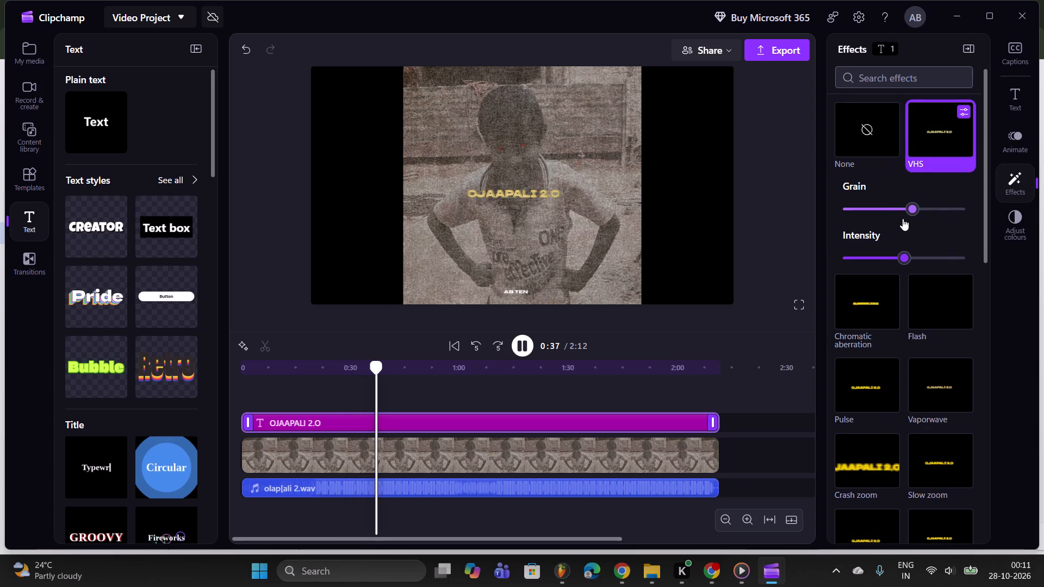
drag(903, 218, 900, 218)
drag(900, 217, 891, 215)
drag(902, 255, 846, 259)
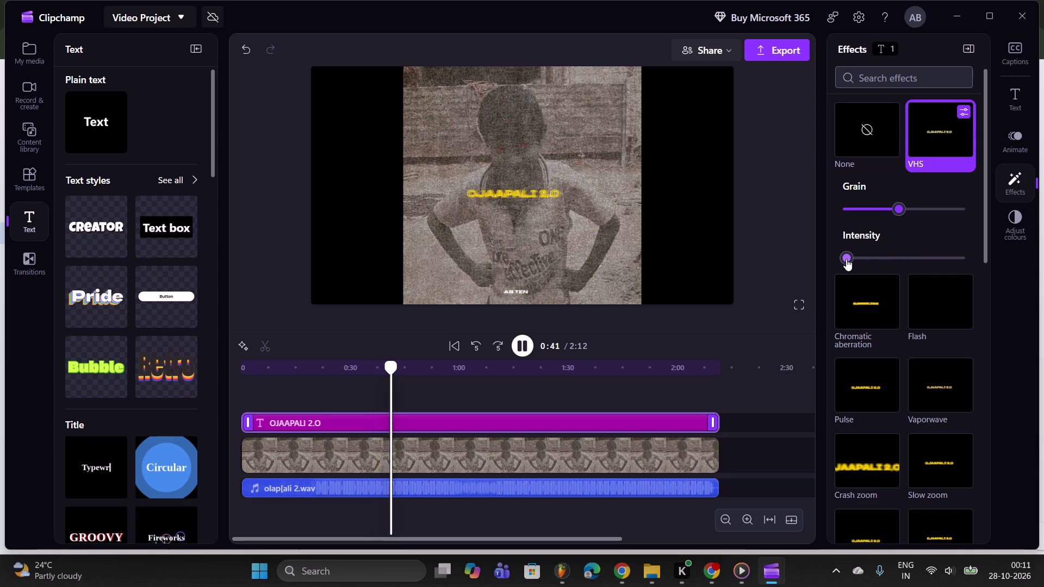
drag(846, 259, 943, 251)
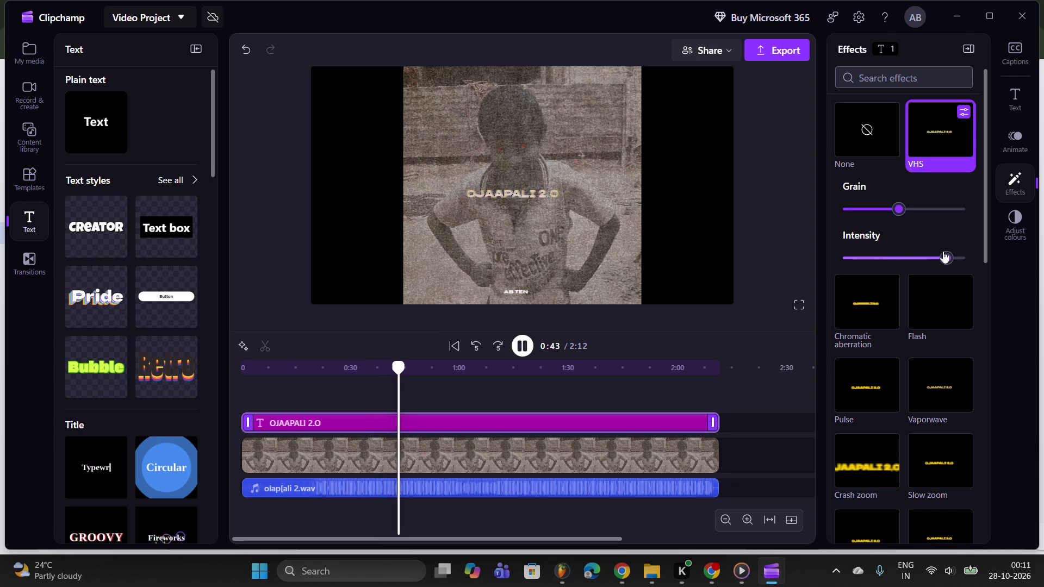
drag(943, 251, 901, 254)
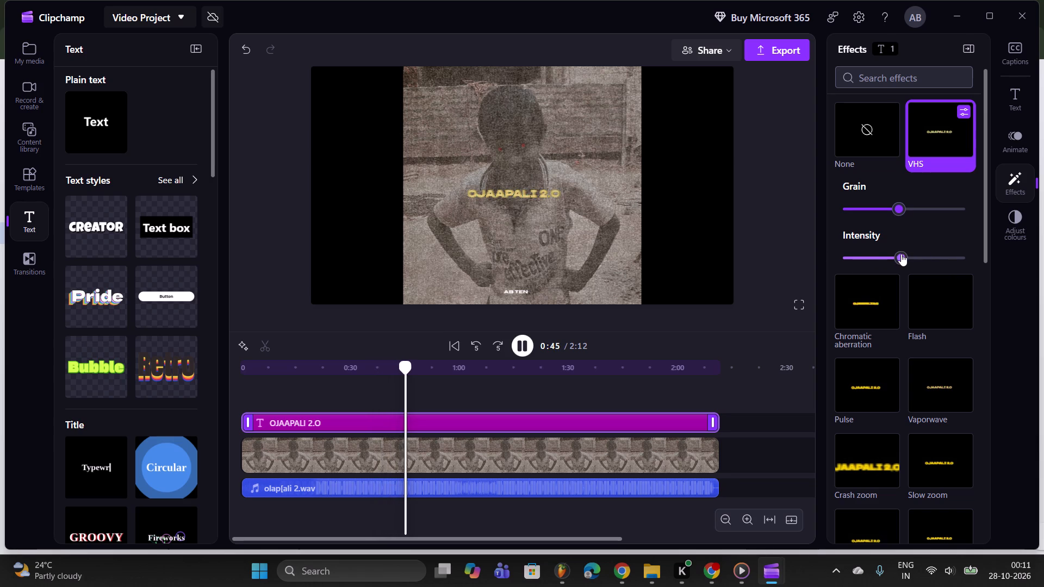
drag(901, 254, 906, 252)
drag(902, 213, 905, 213)
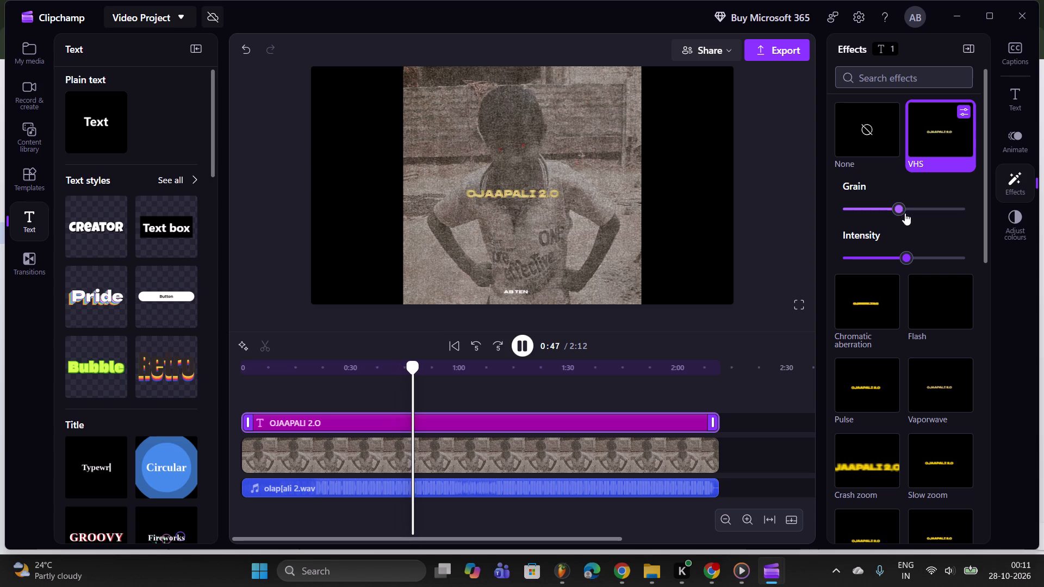
drag(905, 213, 924, 207)
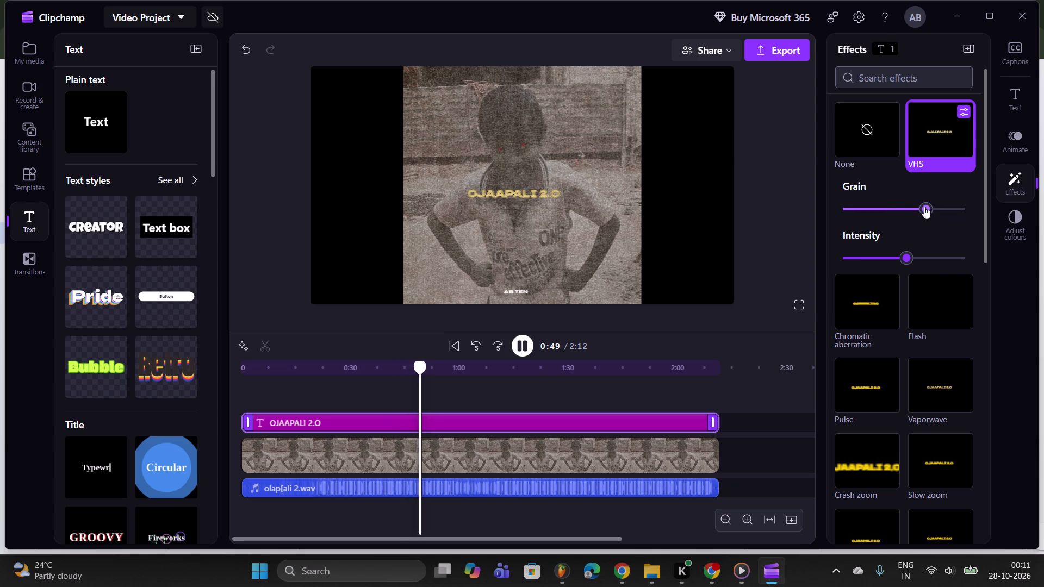
drag(924, 207, 926, 207)
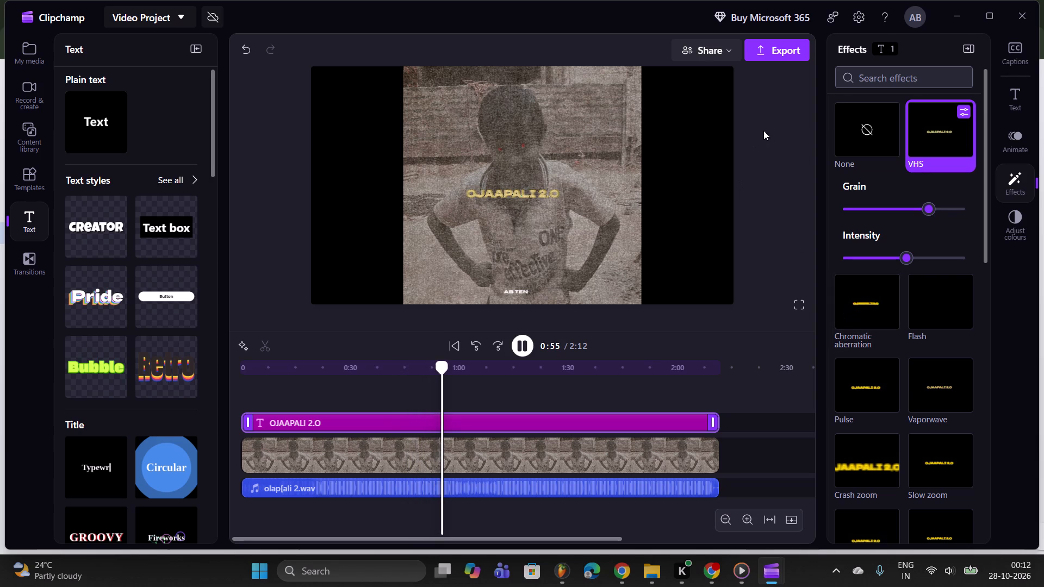
Export the video in 1080p quality as an MP4 file named OJAAPALI 2.O.
click(793, 49)
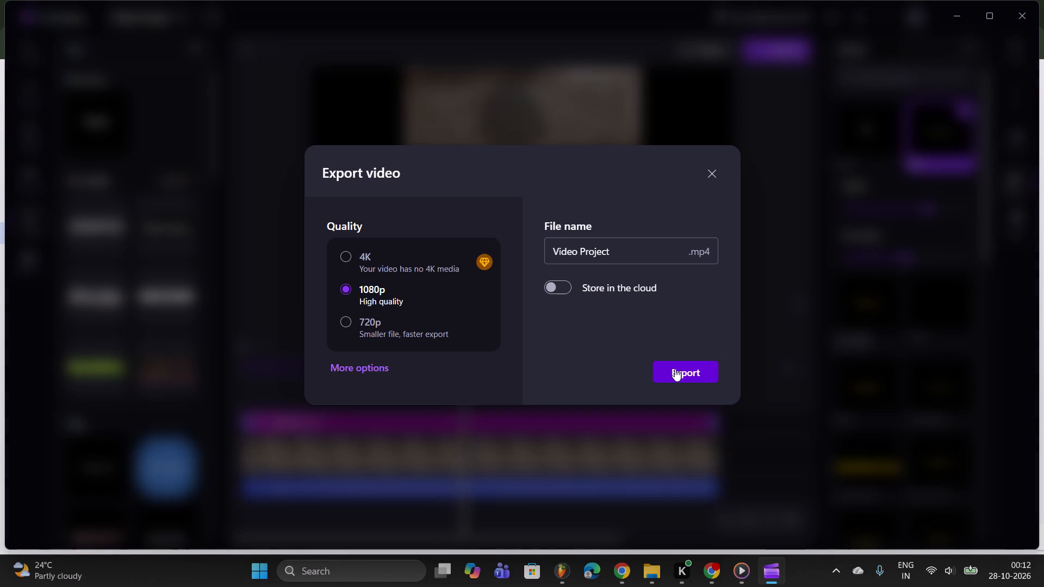
click(644, 246)
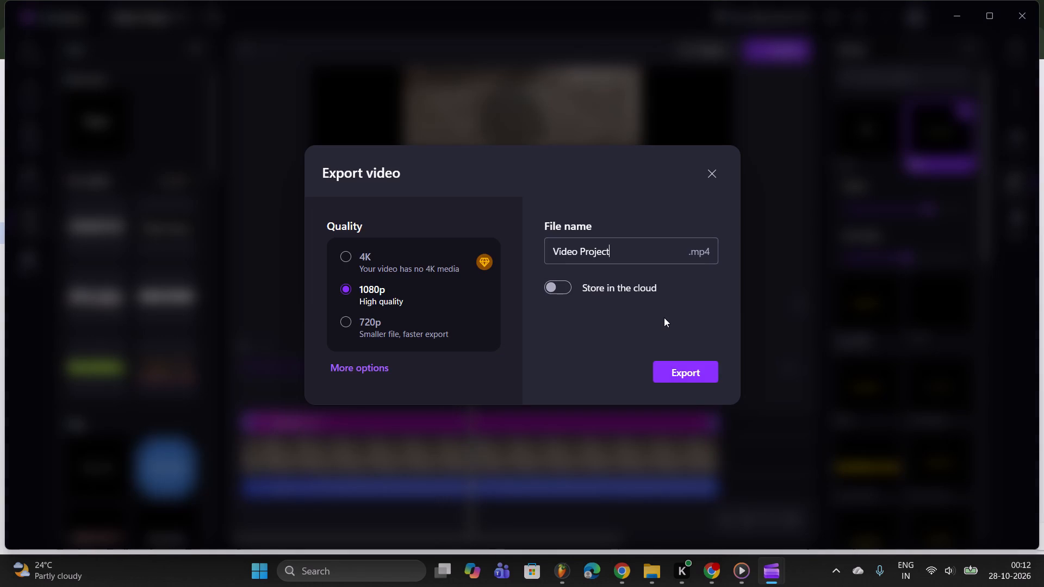
triple_click(637, 256)
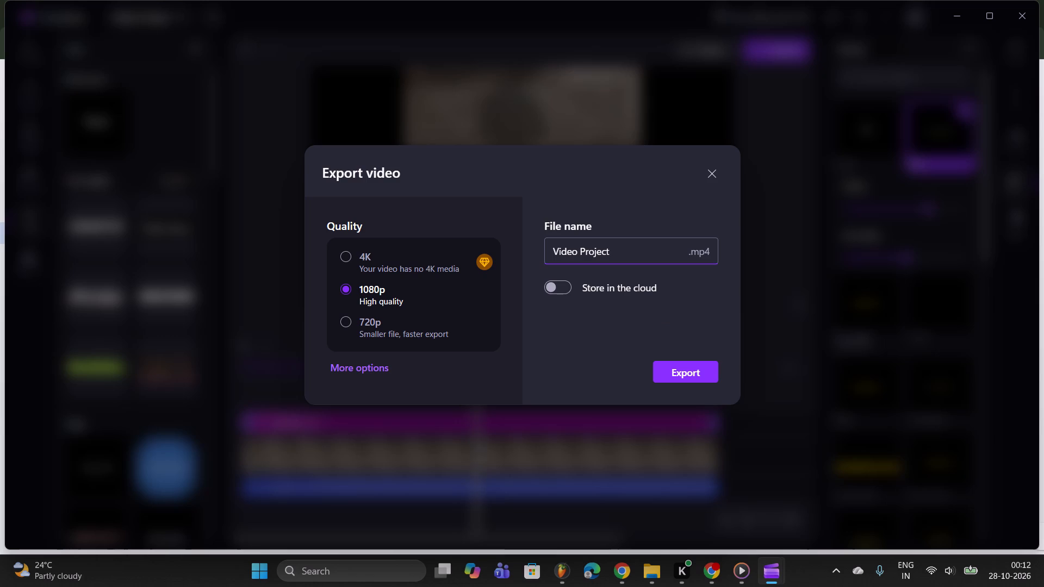
key(ctrl+v)
click(685, 372)
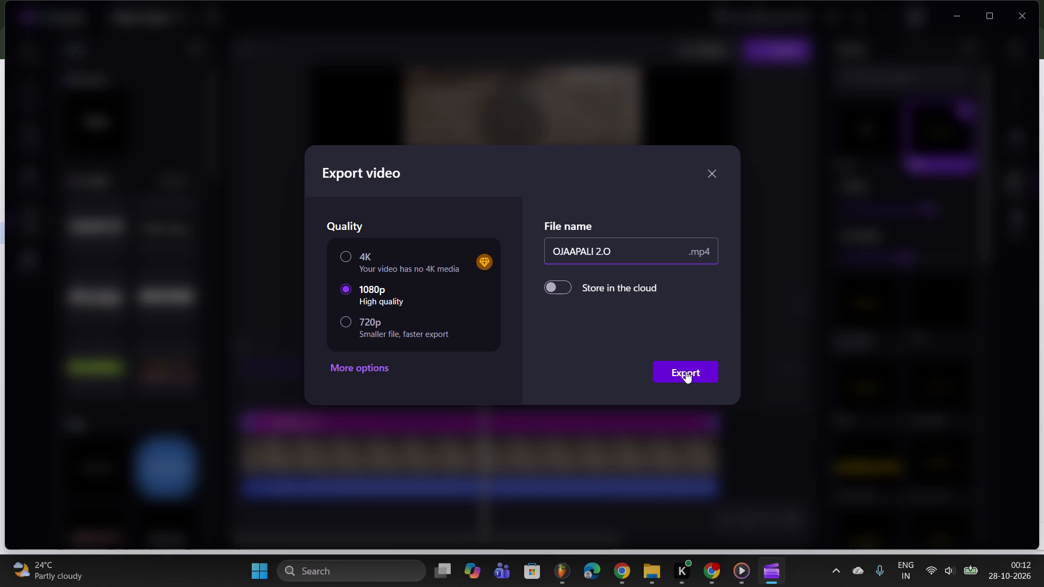
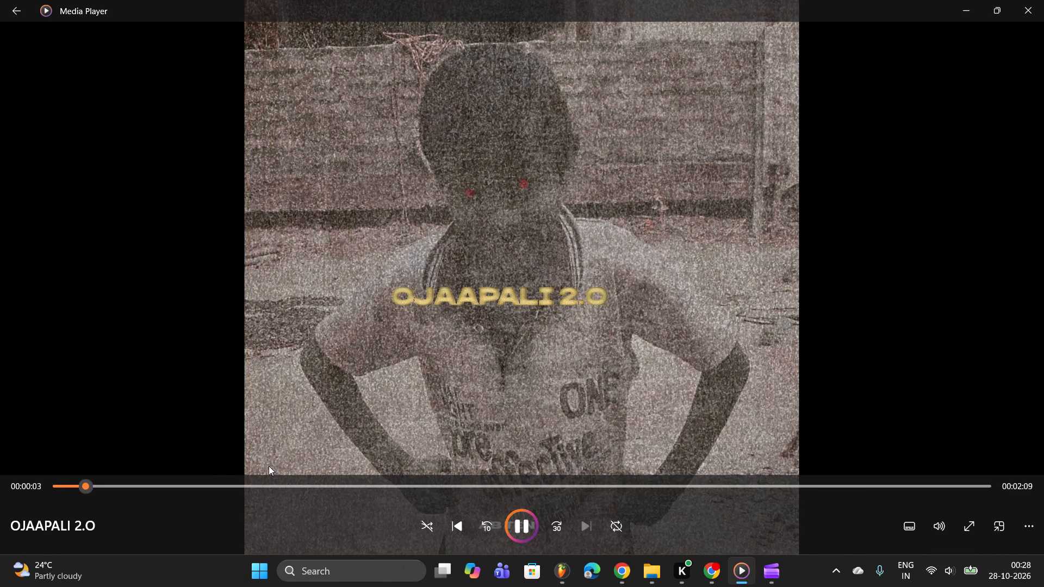
Spot-check the exported OJAAPALI 2.O video in playback at about 0:35, 1:30 and 2:02.
click(290, 494)
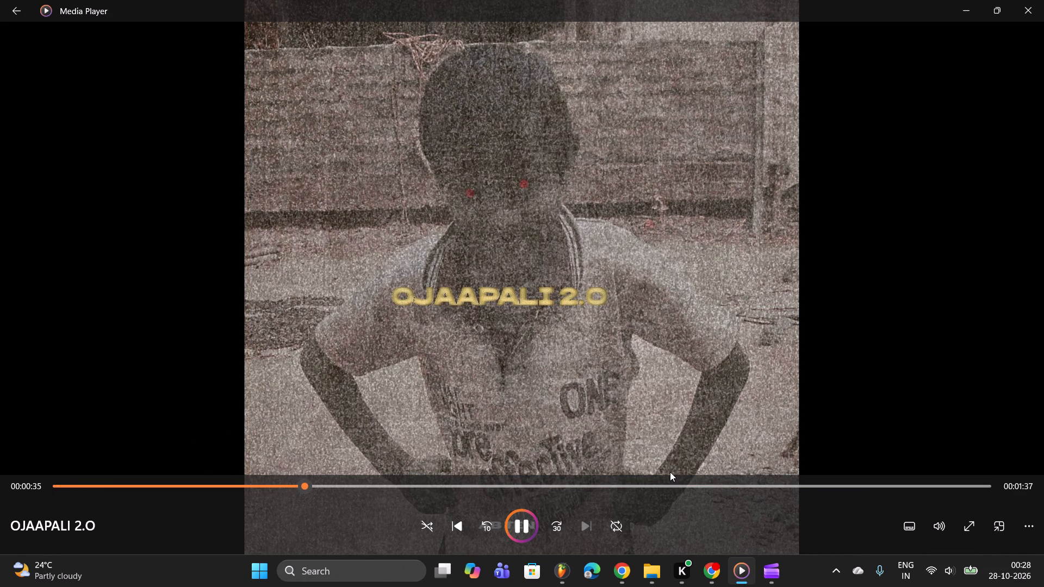
click(688, 484)
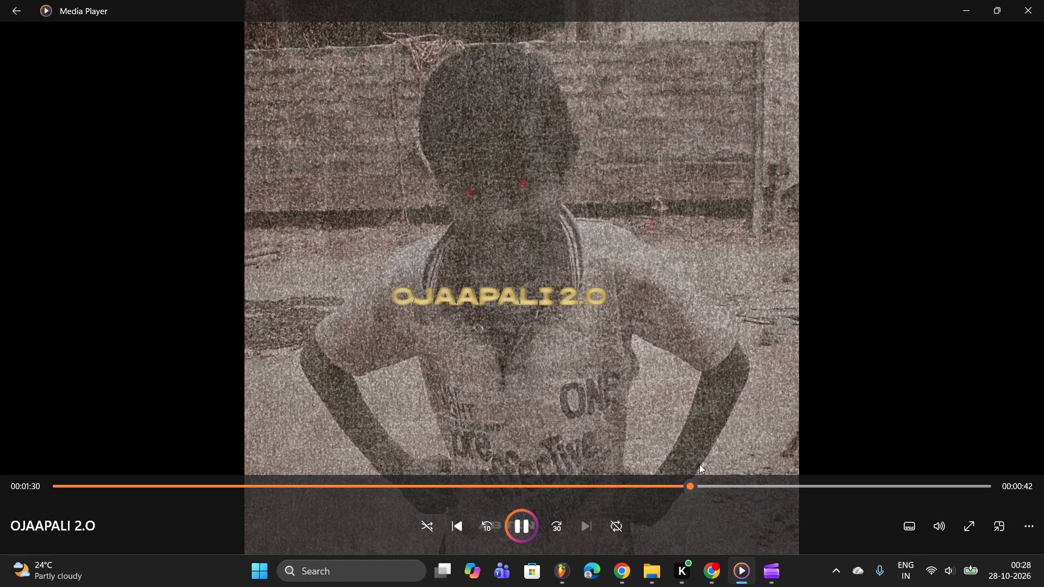
click(908, 492)
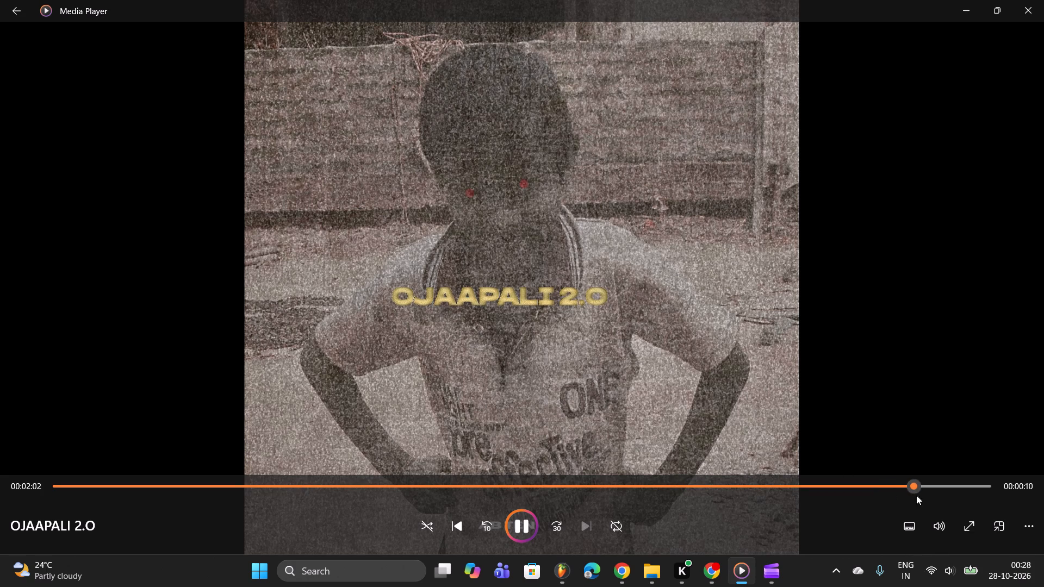
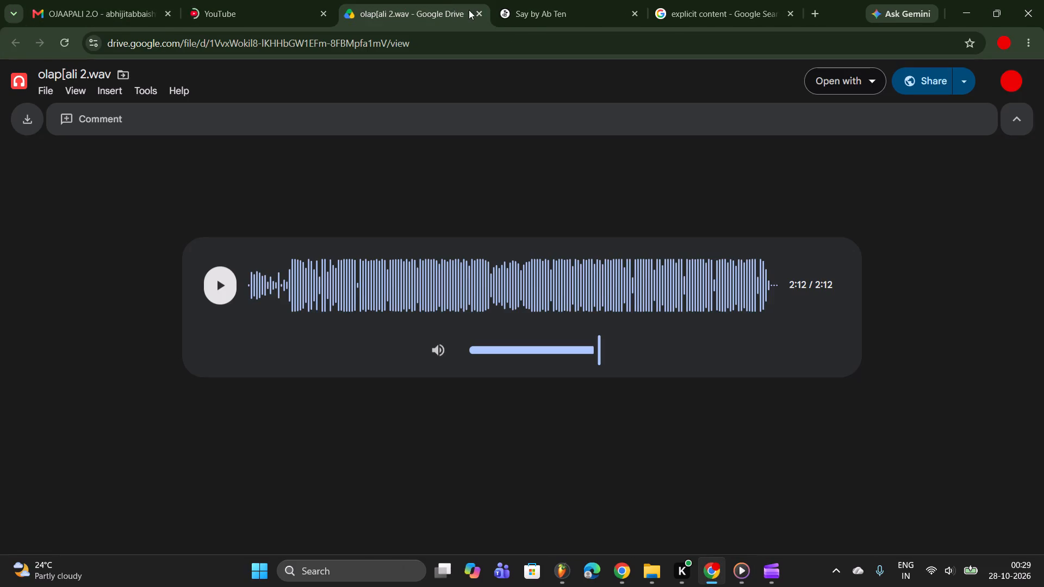
Close the Google Drive tab showing the olap[ali 2.wav audio file.
click(484, 5)
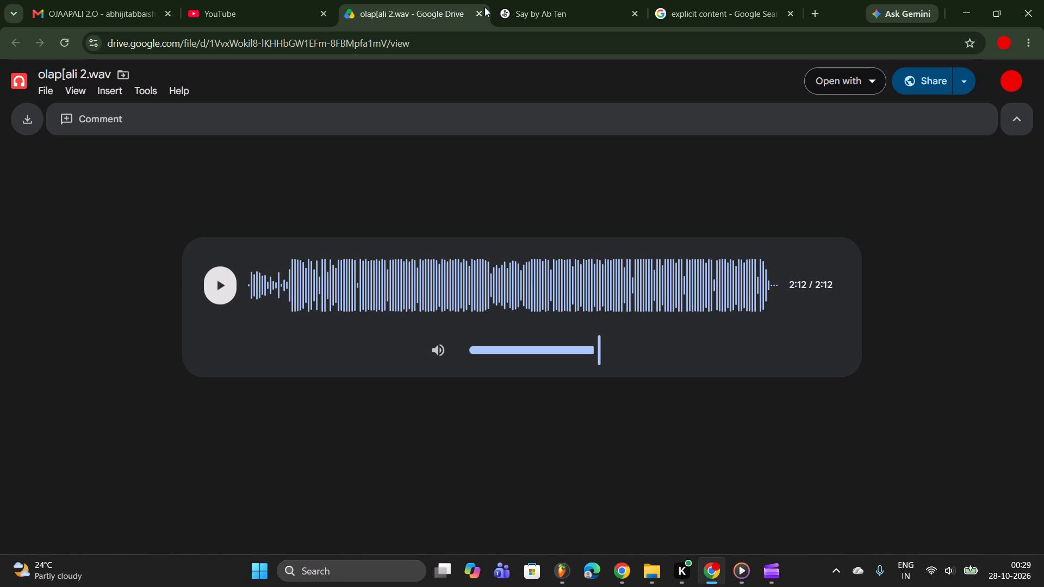
click(484, 7)
click(479, 13)
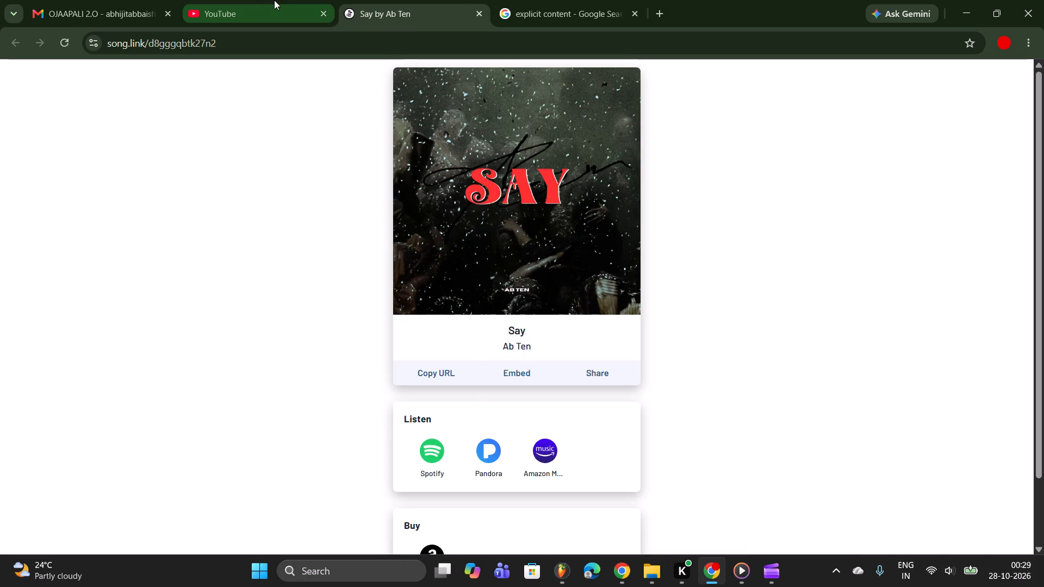
Switch to the open YouTube page and start a new video upload in YouTube Studio.
click(257, 0)
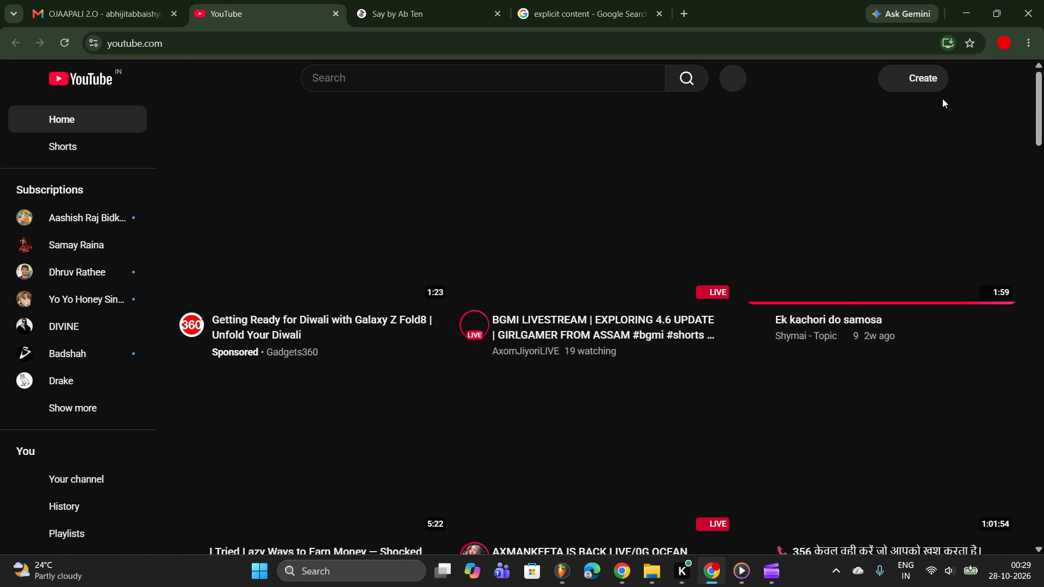
click(924, 78)
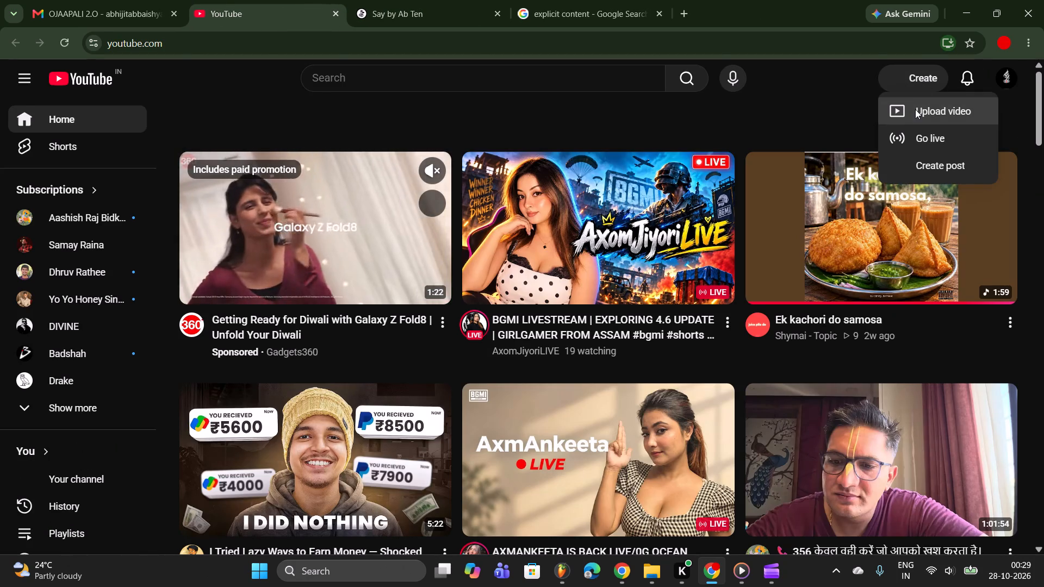
click(942, 109)
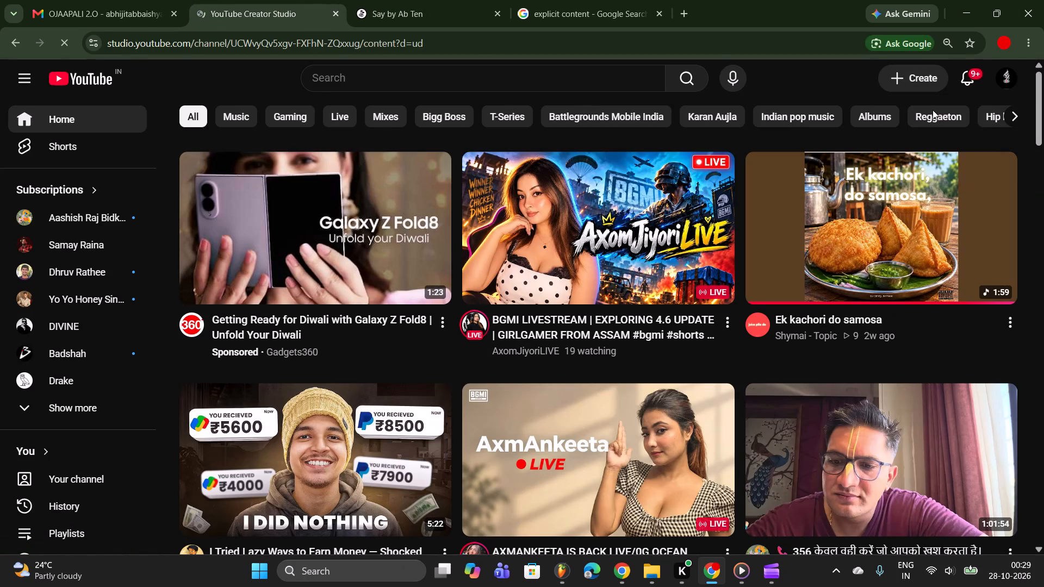
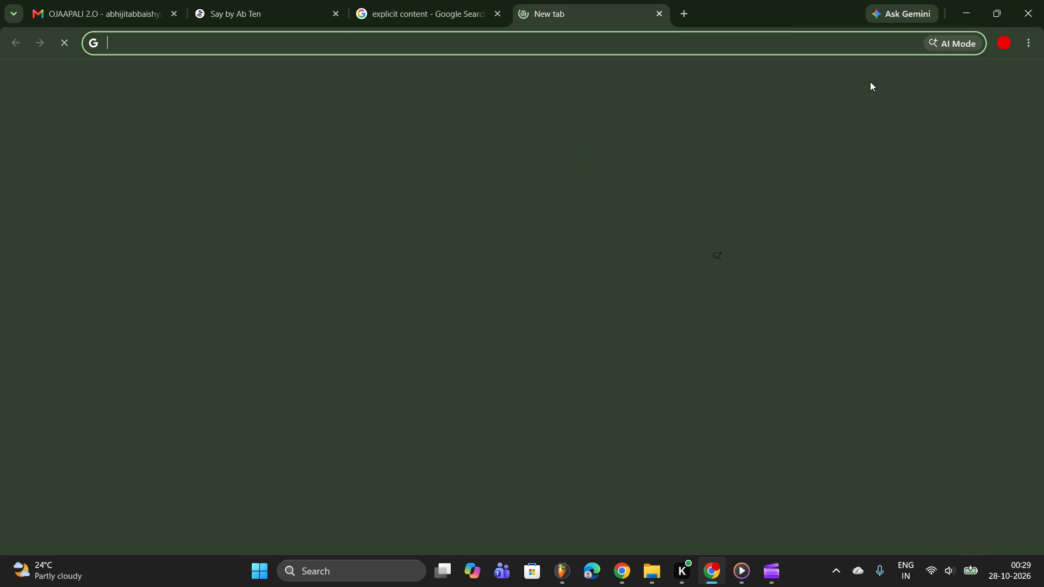
Open the list of Google apps from the new tab page.
click(999, 67)
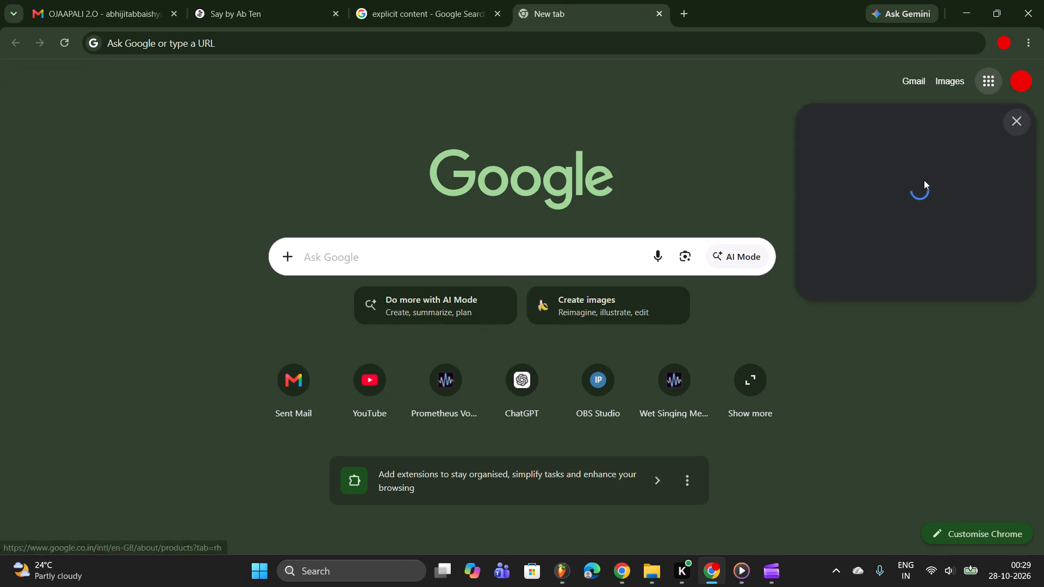
Open the Google Account page from the Google apps in the new Chrome tab.
click(853, 176)
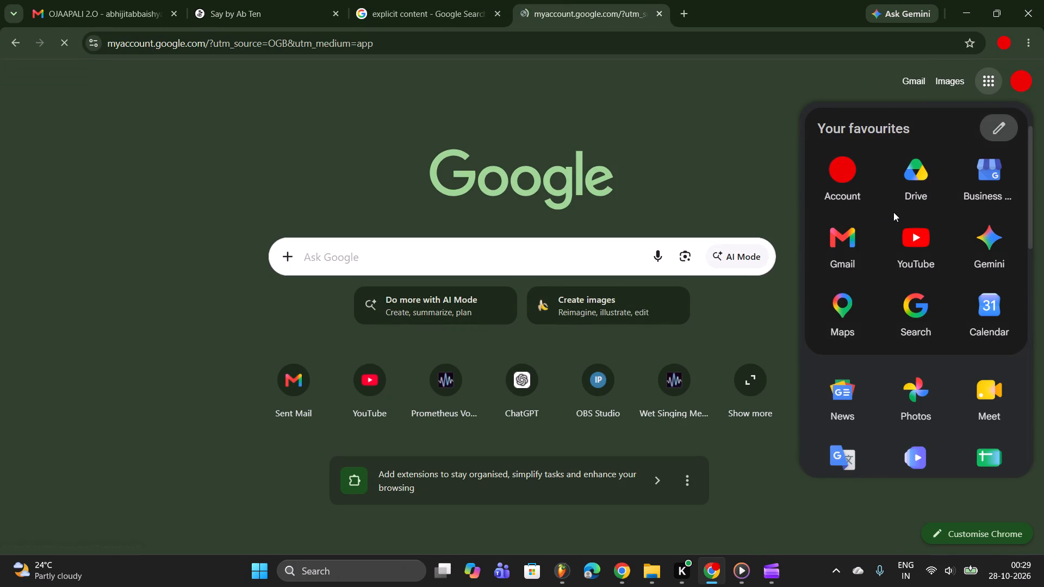
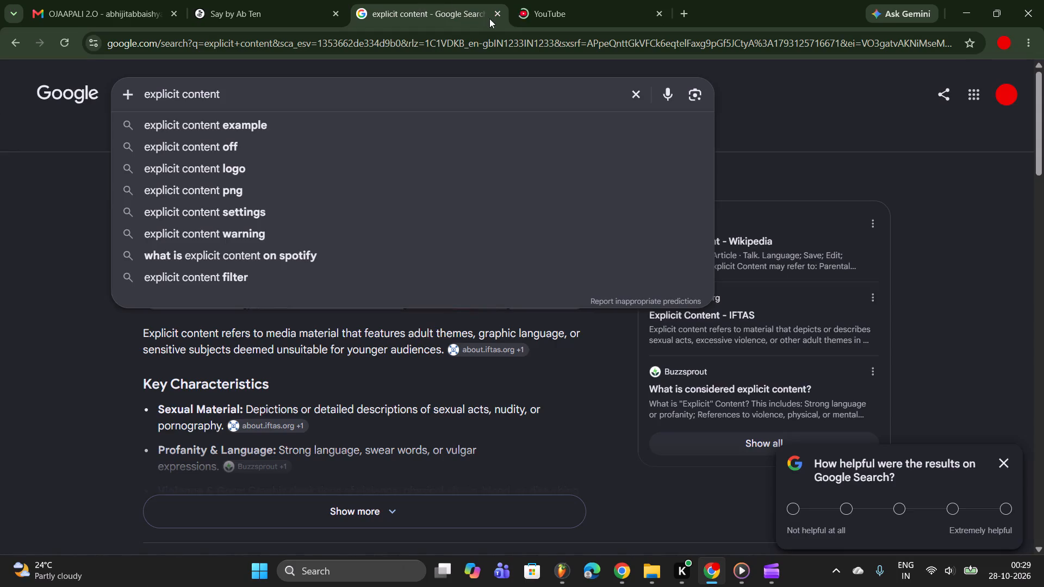
Close the "explicit content" search results tab and bring up the Say by Ab Ten song page.
click(494, 15)
click(313, 9)
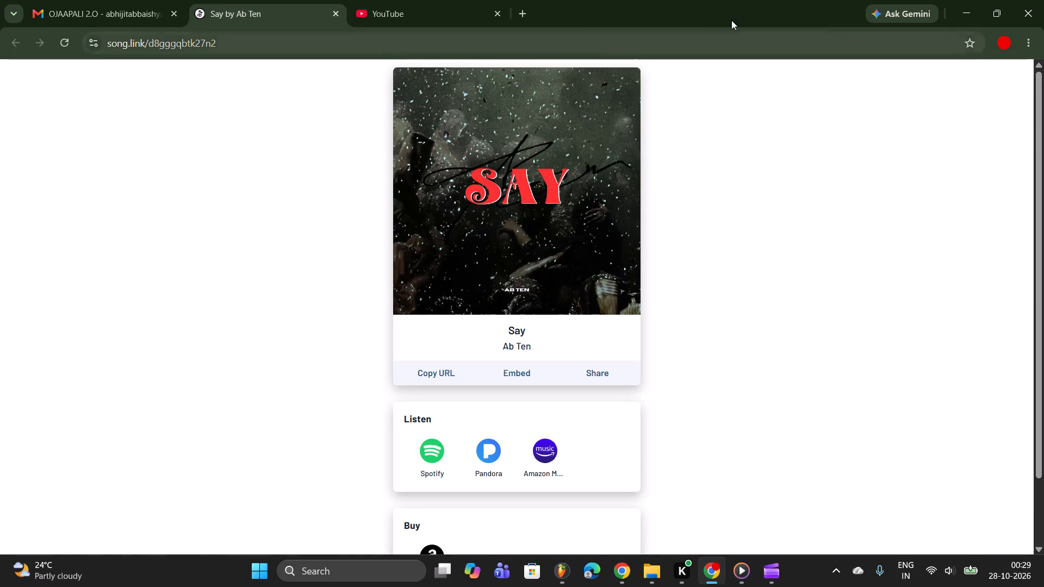
Open a new browser tab and go to the Google Account page from the Google apps.
click(491, 1)
click(527, 12)
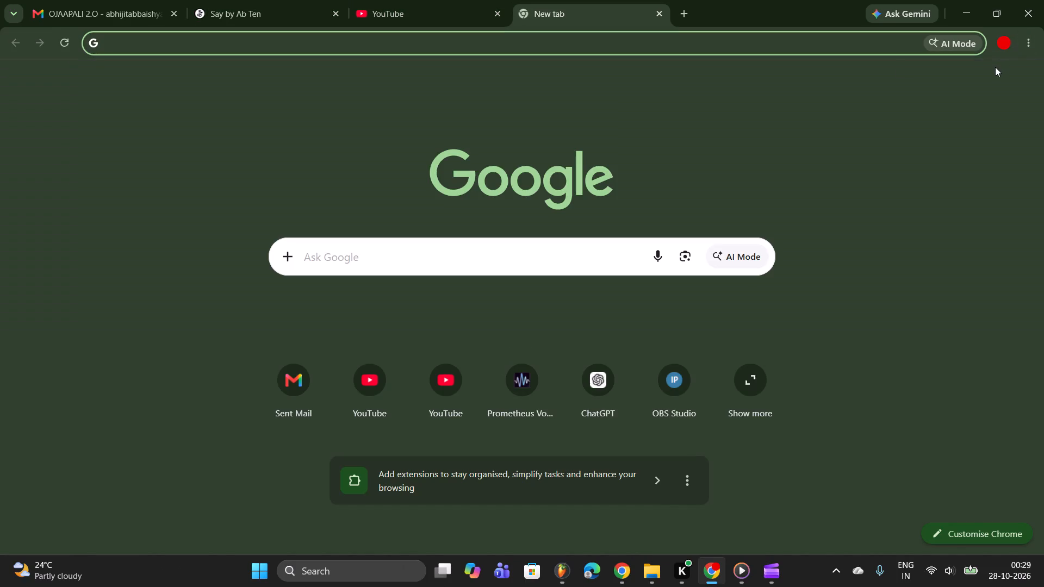
click(1027, 78)
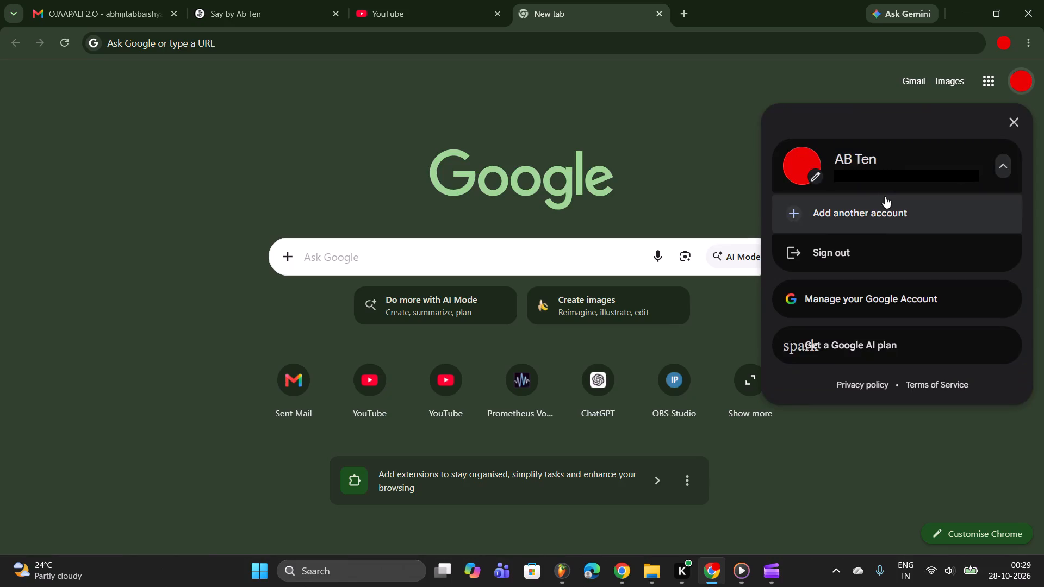
click(656, 151)
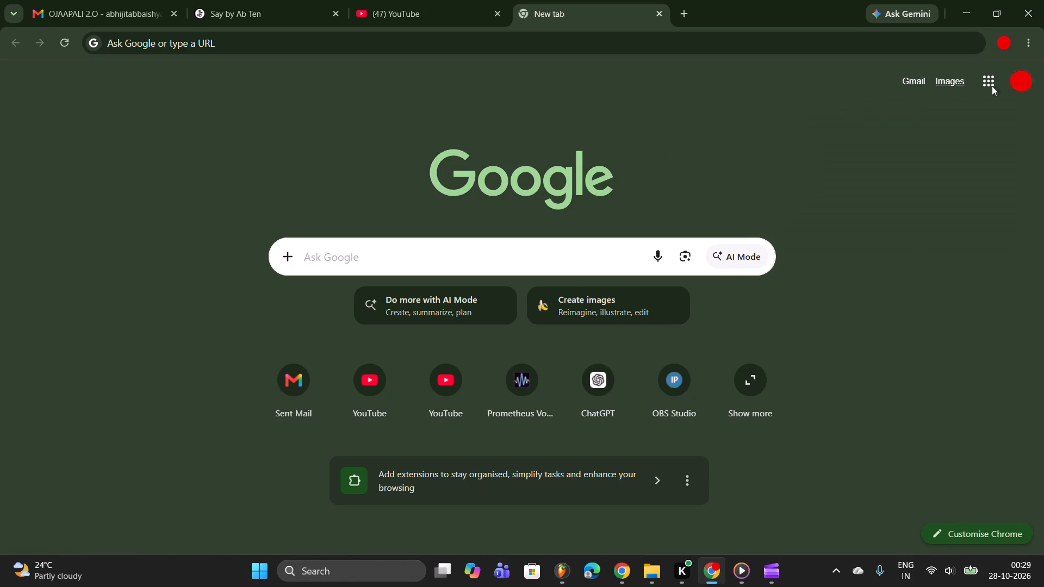
click(989, 73)
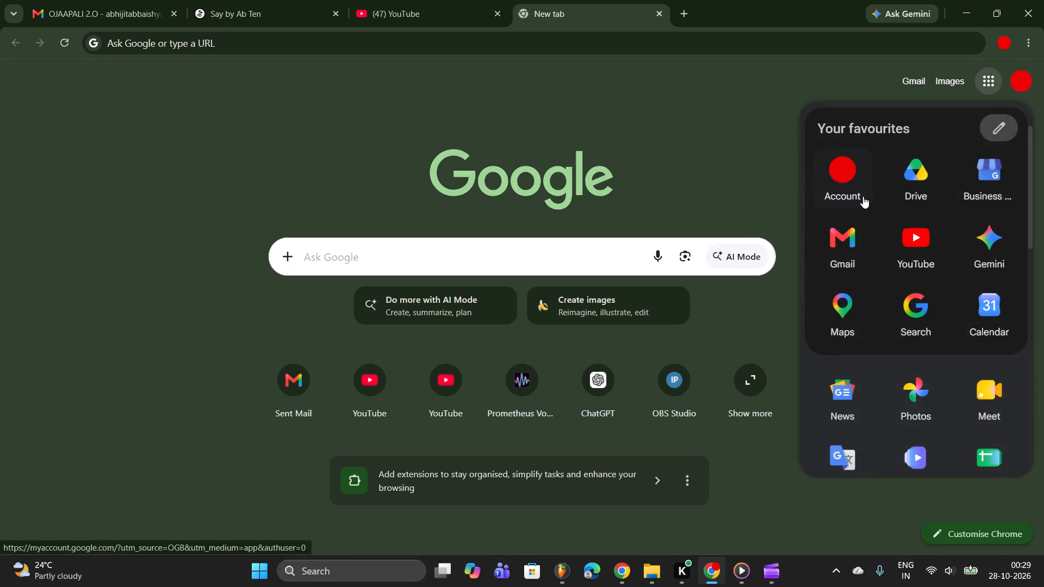
click(863, 196)
Switch the YouTube account to the AB Ten channel in the already open YouTube tab.
click(470, 0)
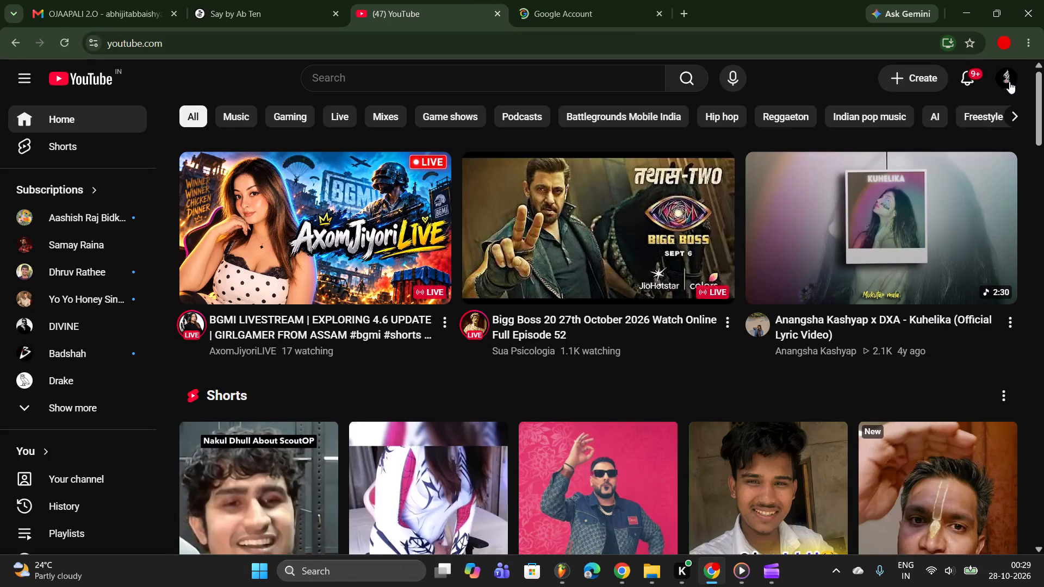
click(1011, 82)
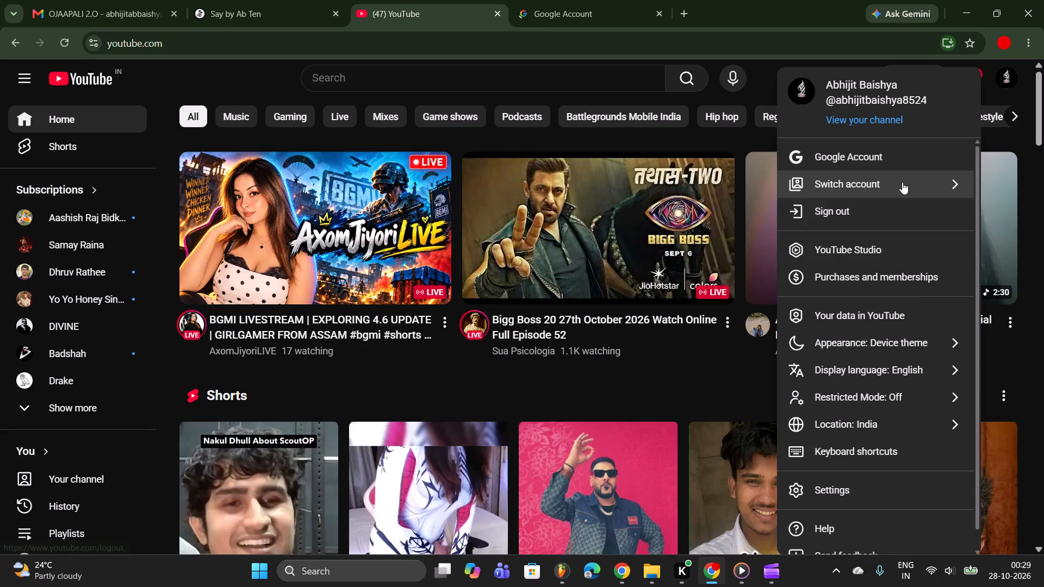
click(902, 182)
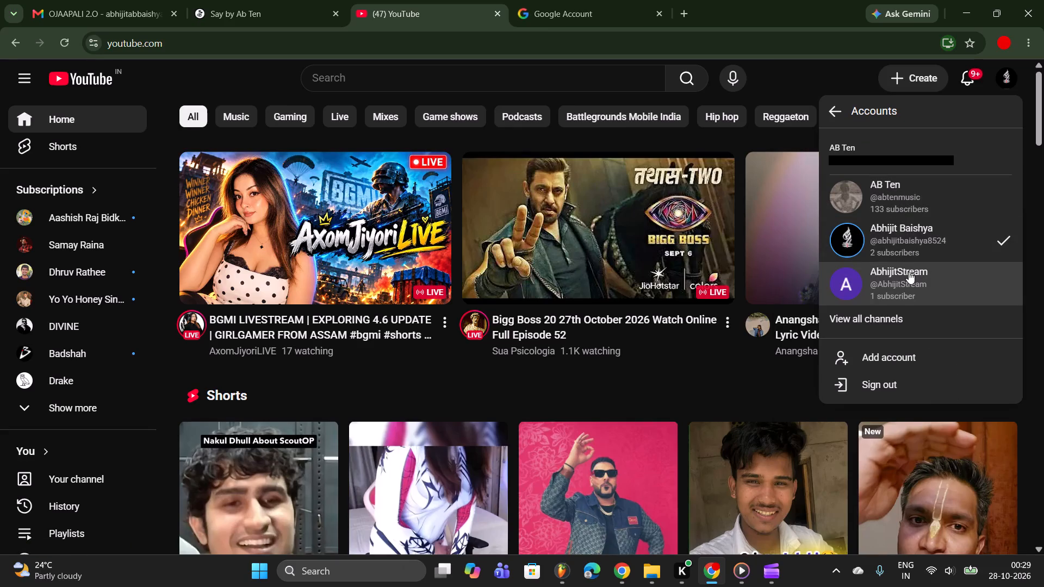
click(903, 199)
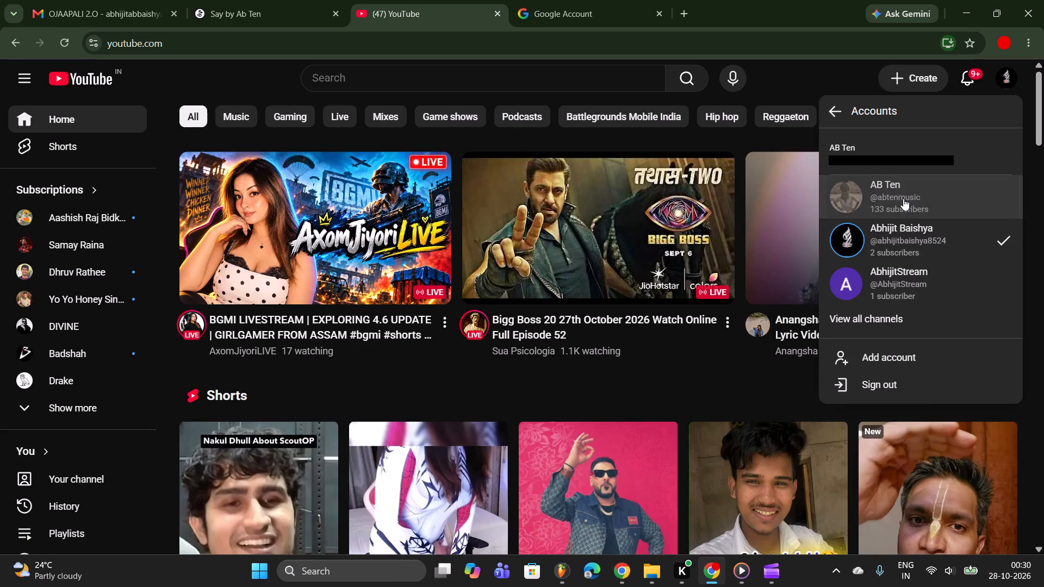
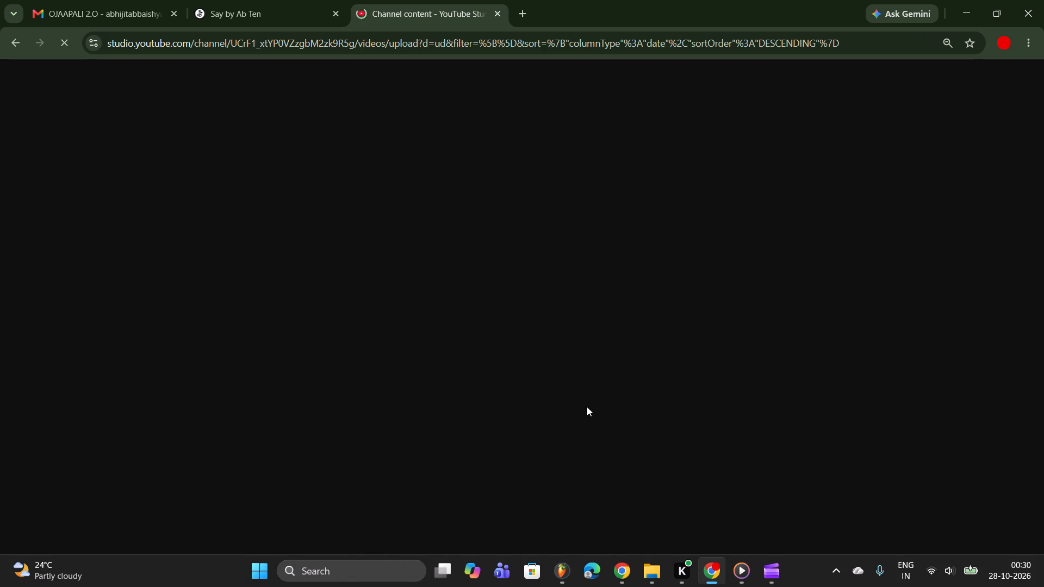
Upload the exported video file OJAAPALI 2.O.mp4 to the channel.
click(531, 372)
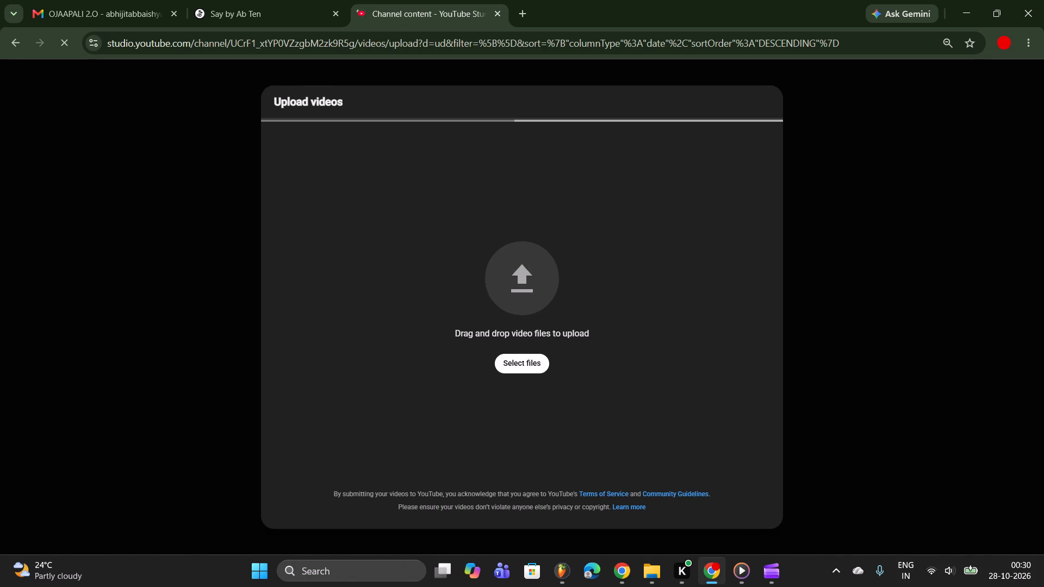
click(530, 371)
click(526, 363)
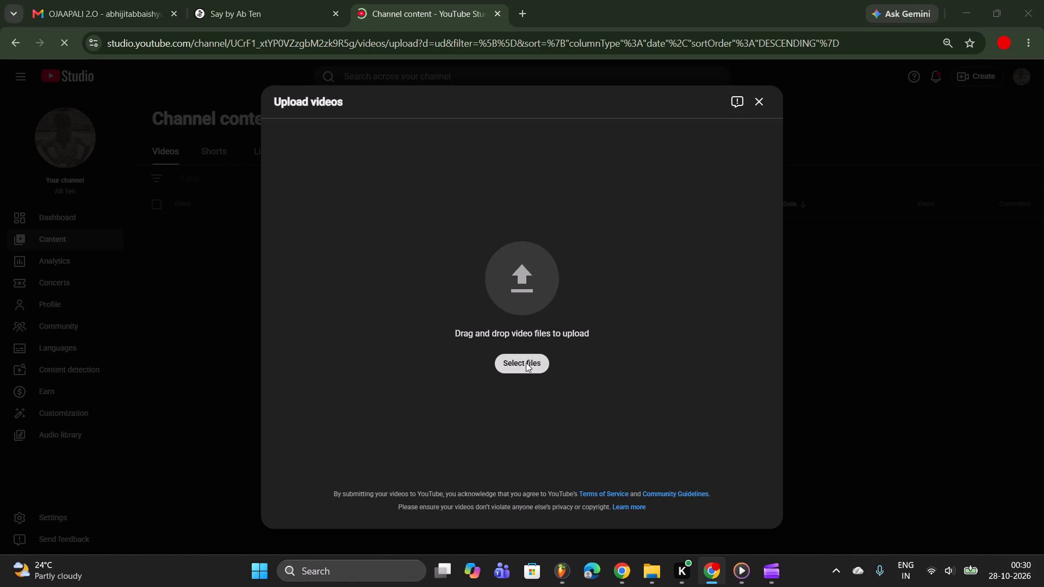
double_click(193, 199)
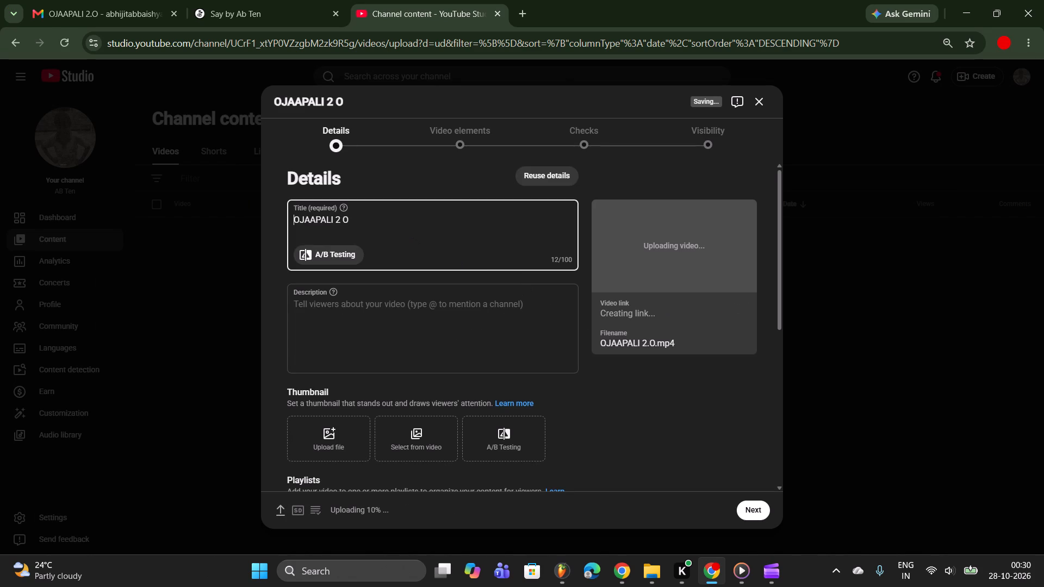
Append "- AB Ten" to the video title so that it reads "OJAAPALI 2 O - AB Ten".
click(389, 217)
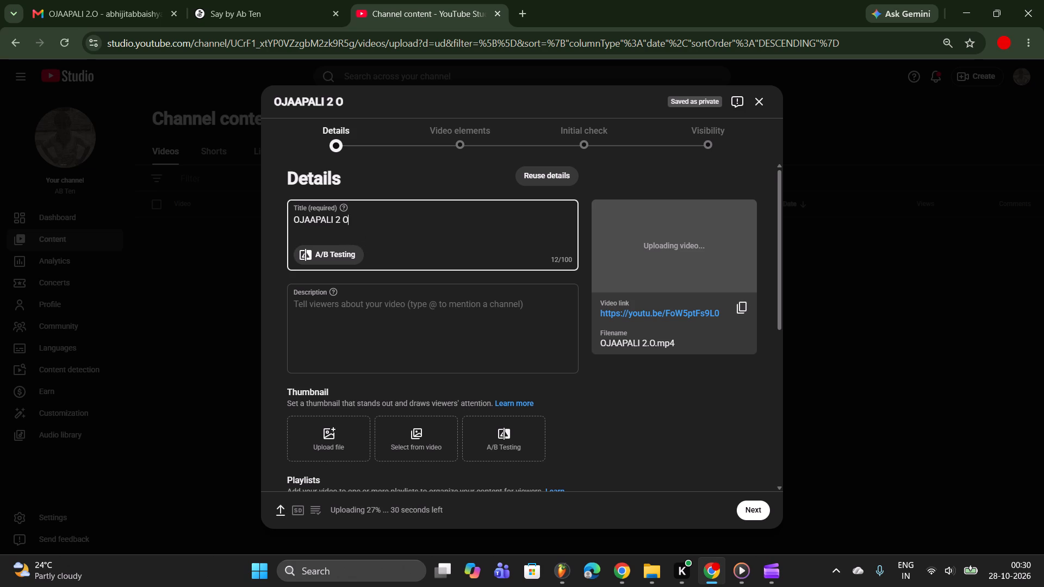
key(space)
text(_)
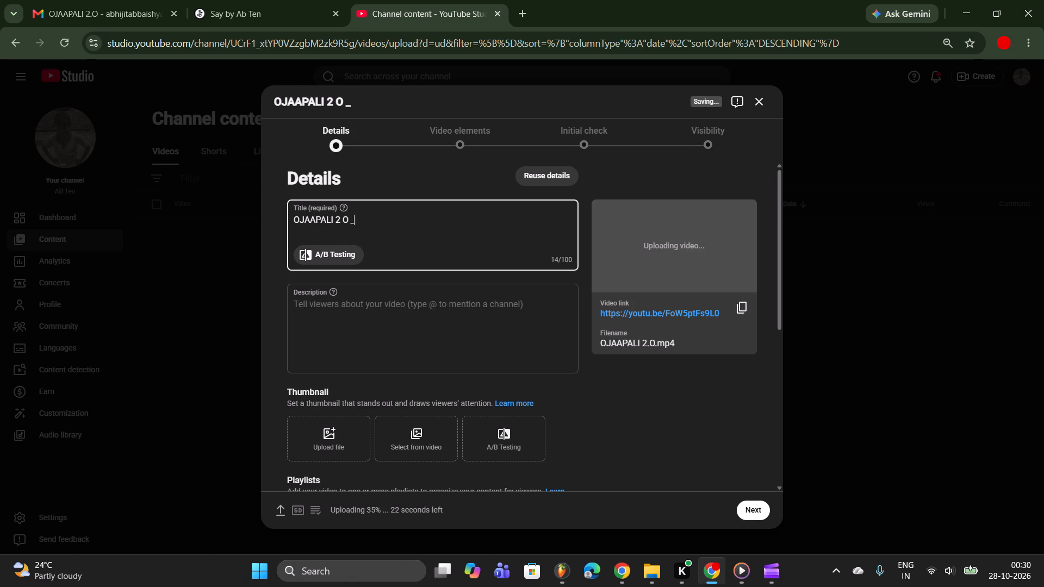
key(BackSpace)
key(minus)
key(n)
key(BackSpace)
key(space)
text(A)
text(B)
key(space)
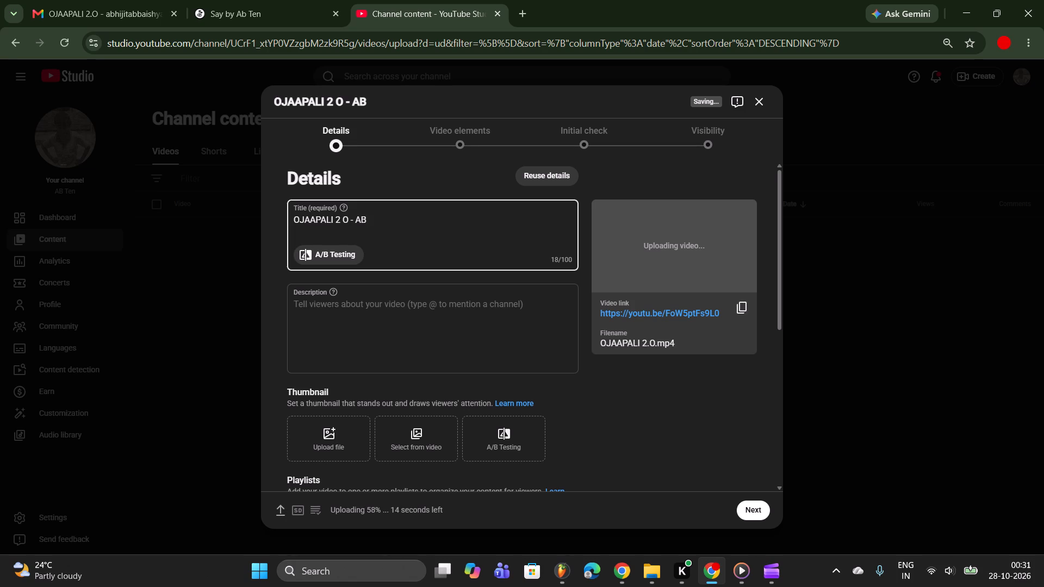
text(Te)
key(n)
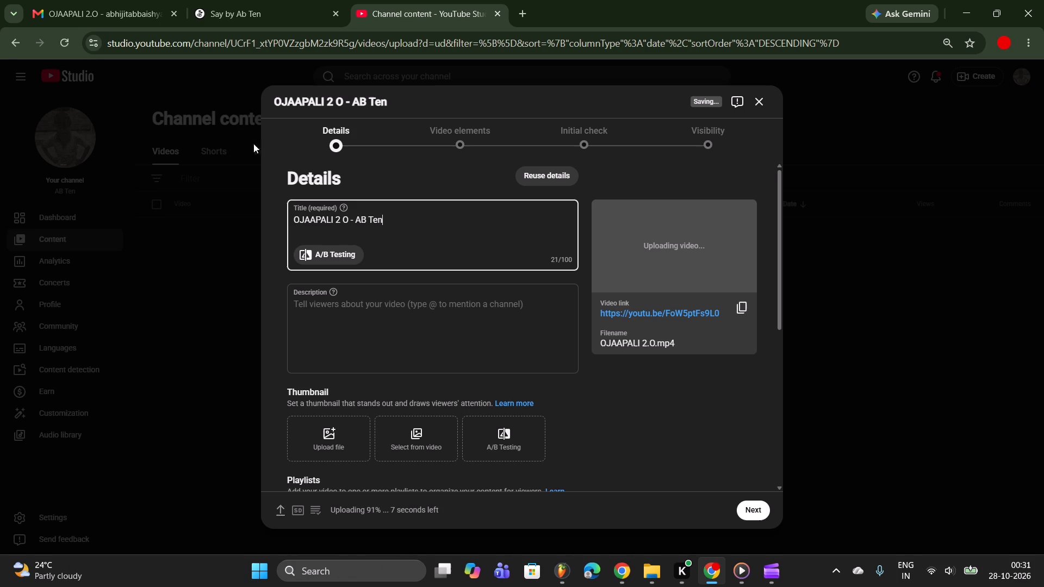
Close the Instagram and image-resizing tabs in the other Chrome window, and close that window with its remaining Canva tabs.
click(332, 0)
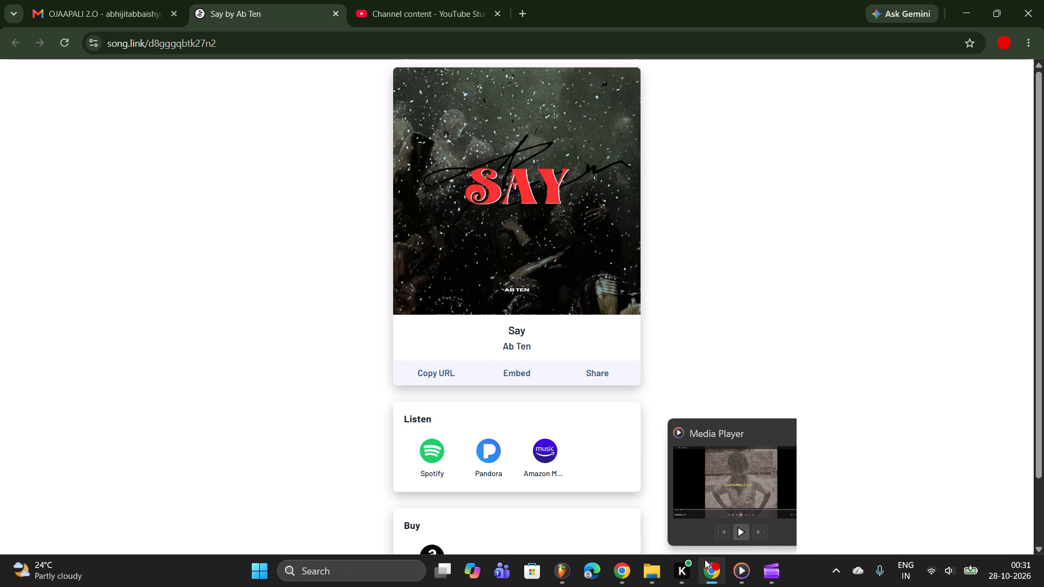
click(621, 580)
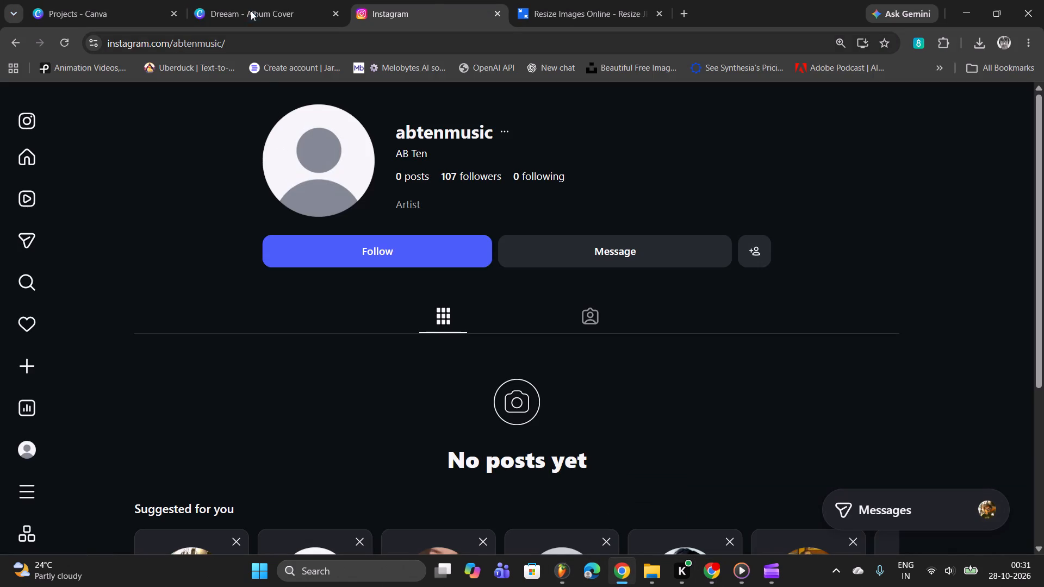
click(501, 19)
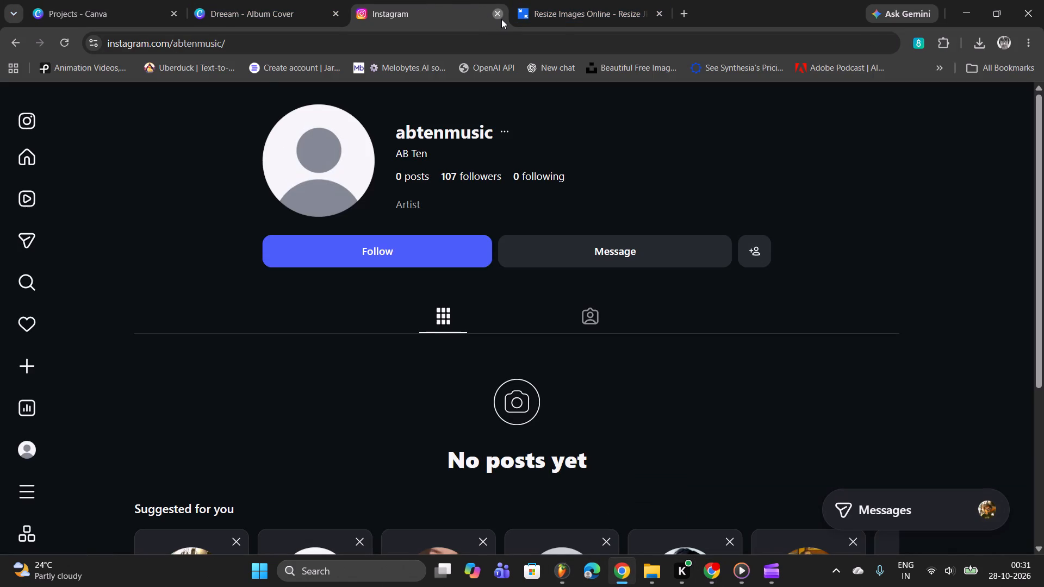
click(501, 12)
click(501, 12)
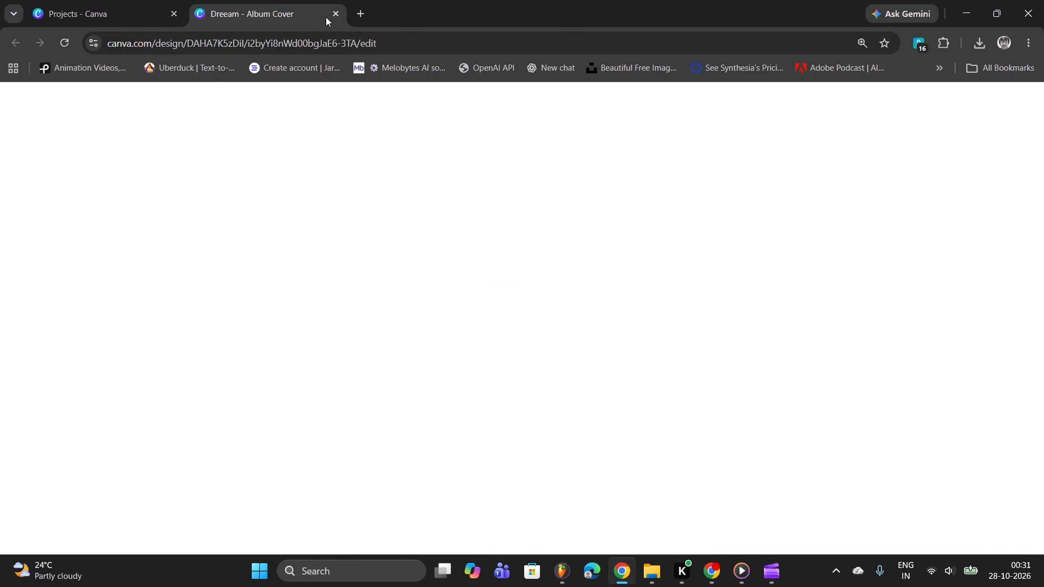
click(1043, 0)
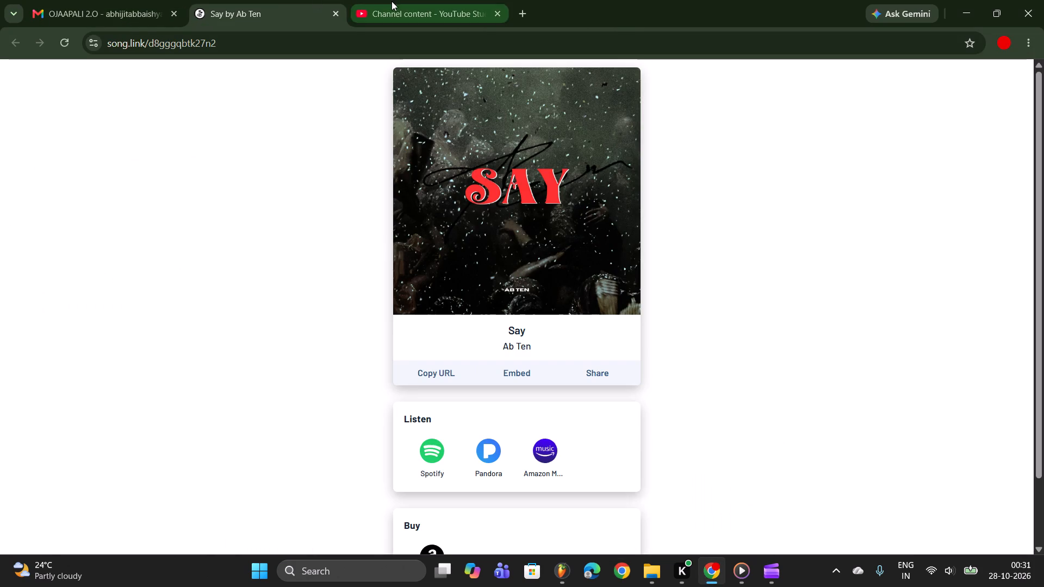
Open YouTube in a new browser tab and browse the published videos of the AB Ten channel.
click(398, 0)
click(531, 5)
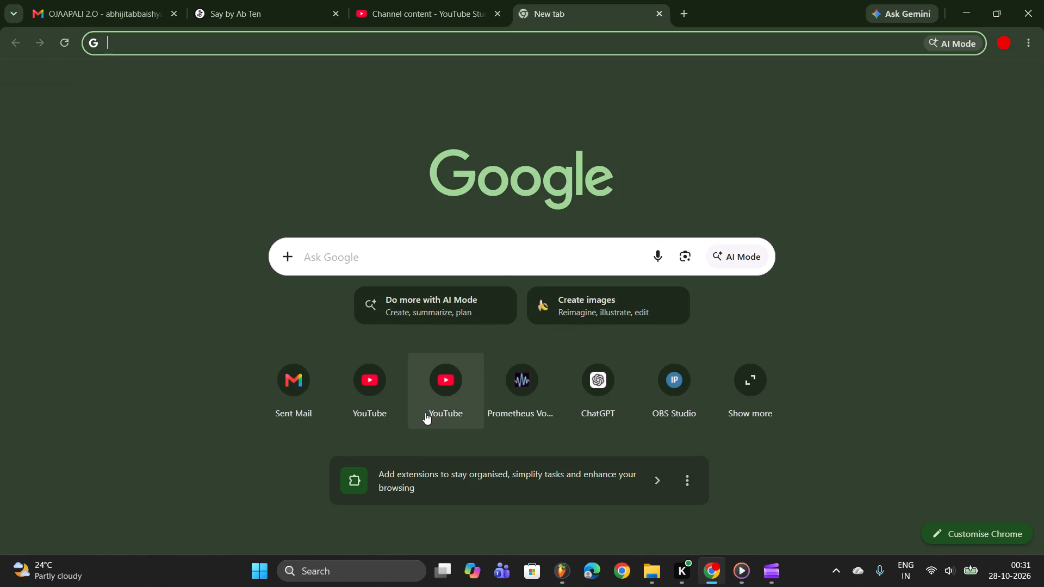
click(426, 413)
scroll(438, 336, up, 1)
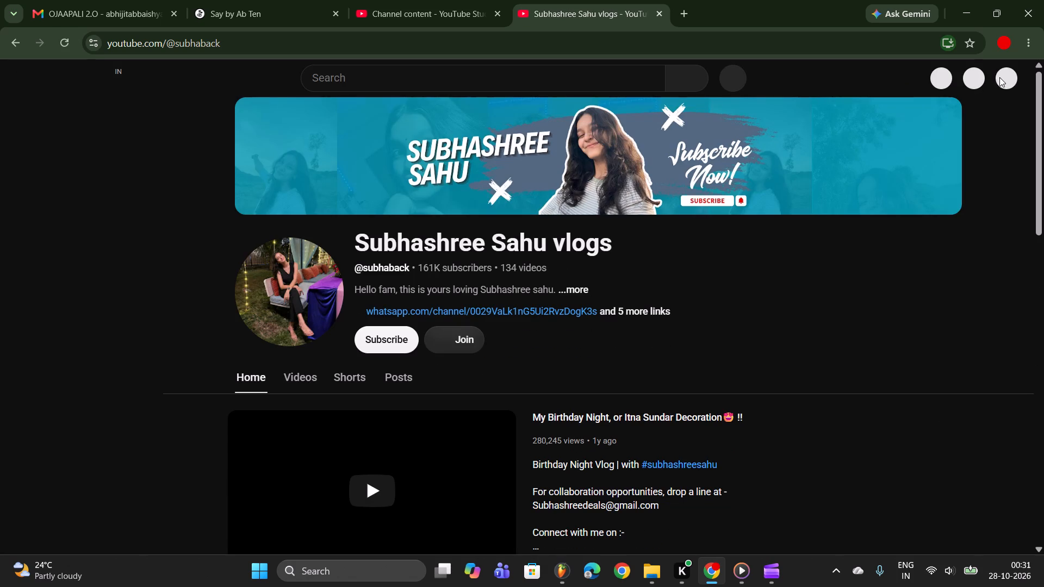
click(997, 85)
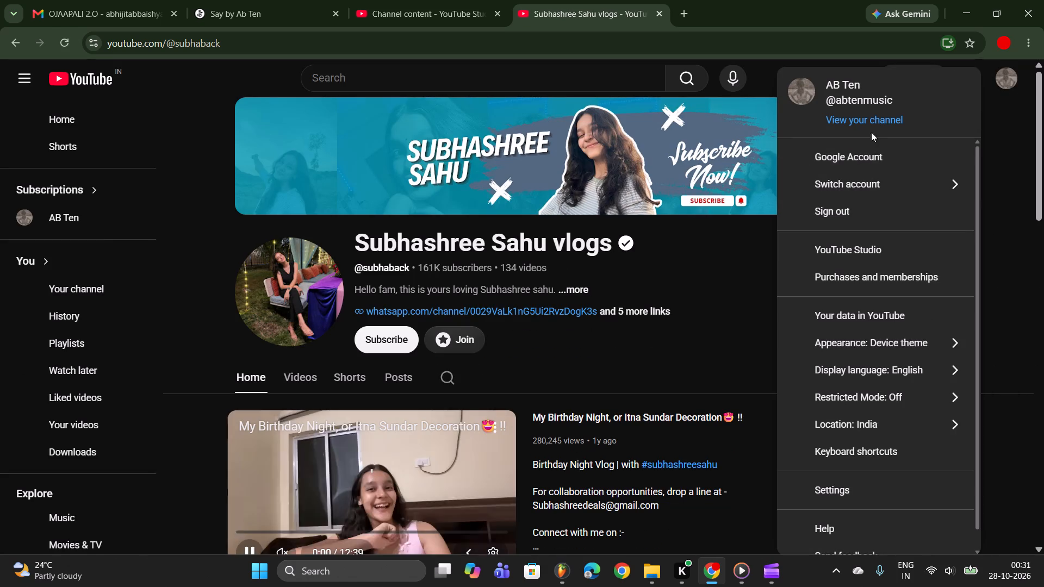
click(870, 119)
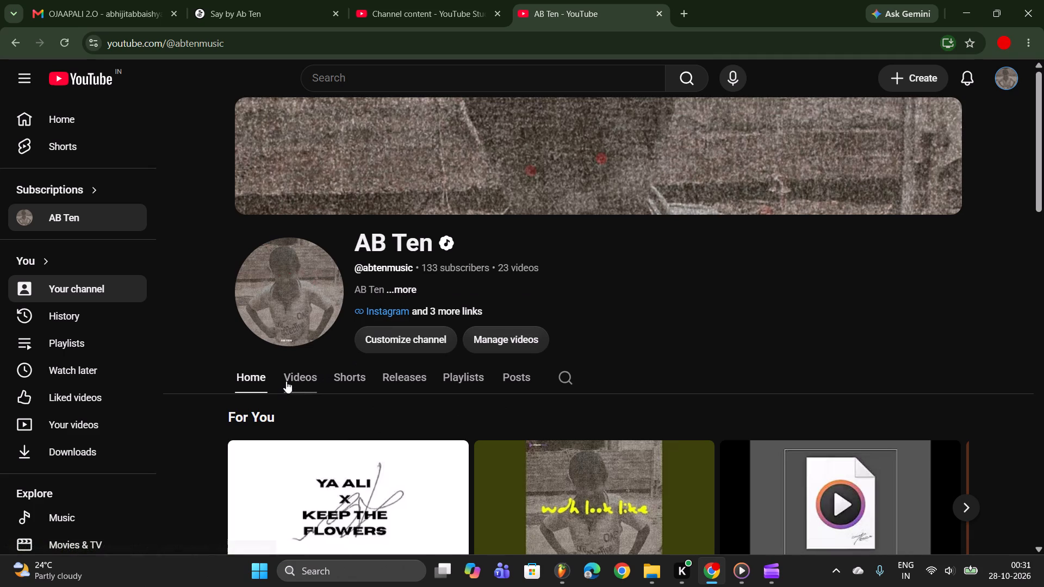
click(287, 381)
scroll(323, 363, down, 3)
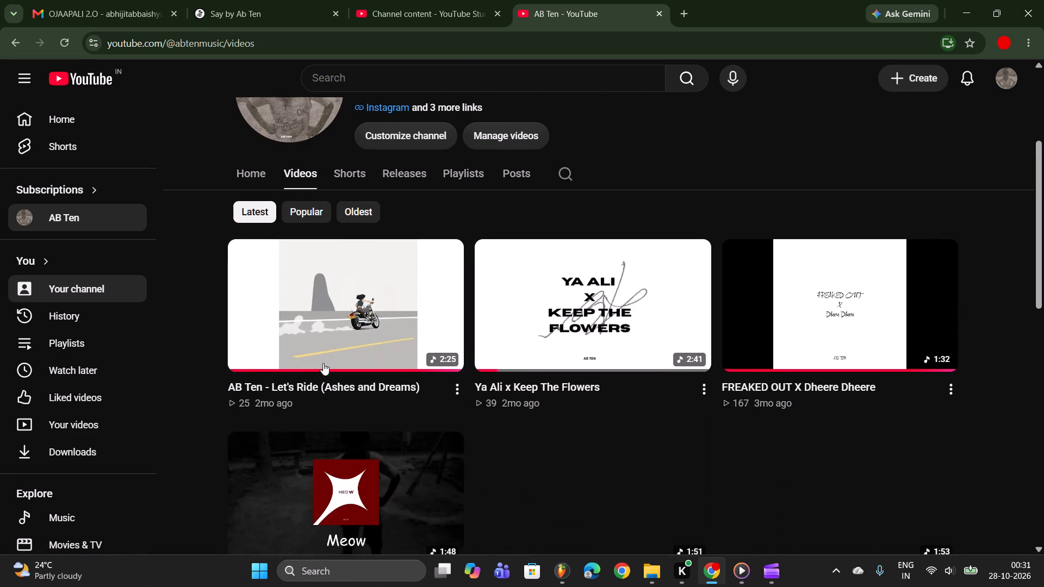
Back in the upload details, copy "AB Ten" from the title and insert it at the title's start, followed by a dash.
click(405, 0)
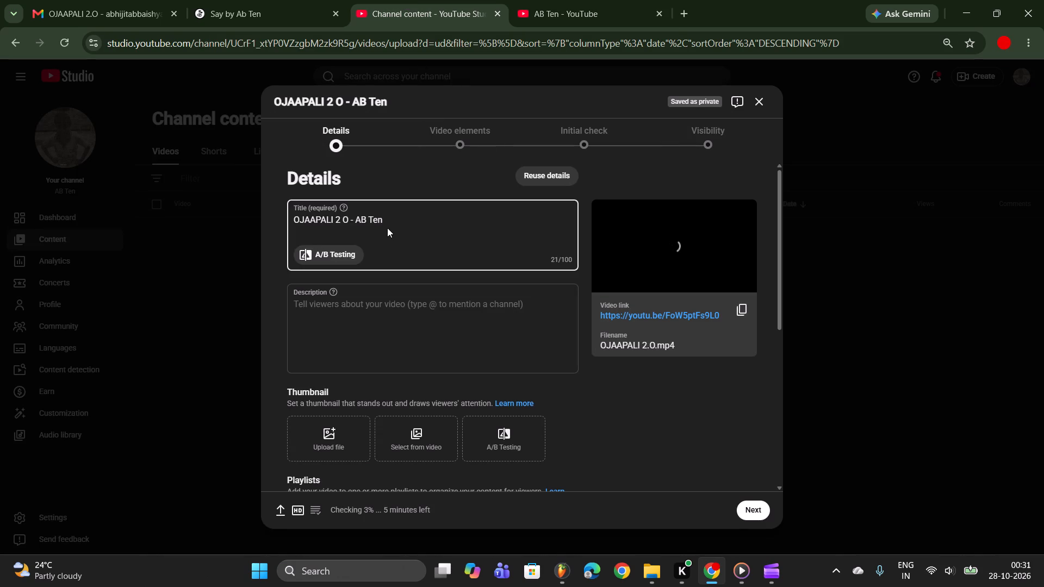
double_click(379, 222)
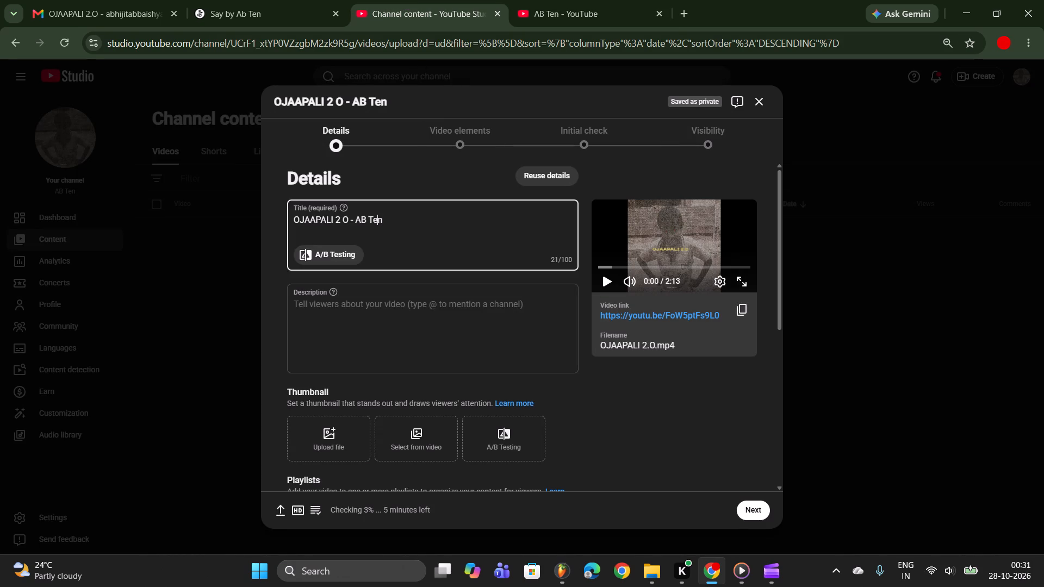
drag(347, 217, 395, 215)
click(383, 218)
drag(355, 218, 369, 216)
drag(369, 216, 390, 223)
key(ctrl+c)
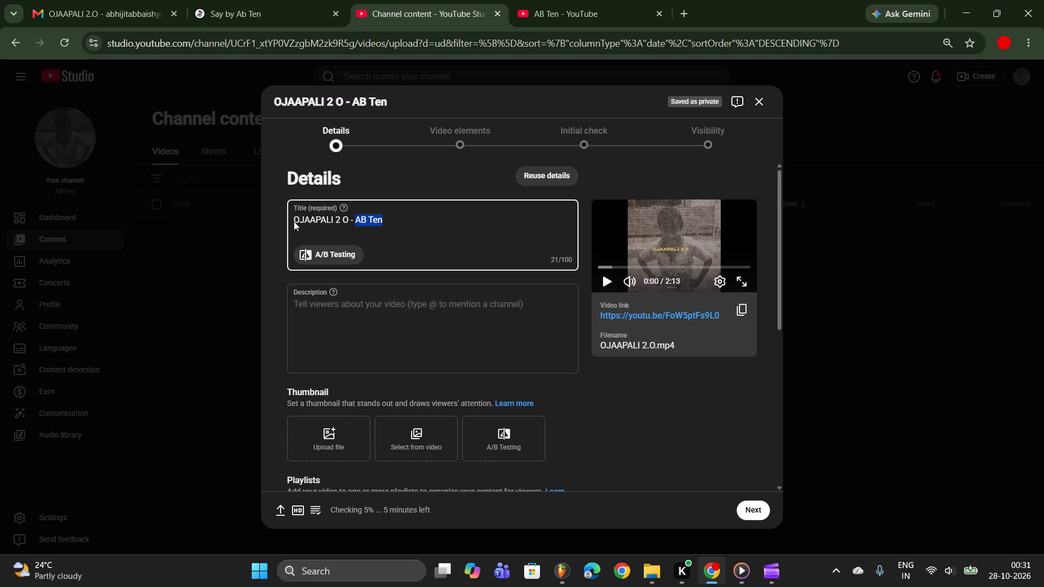
click(295, 222)
key(ctrl+v)
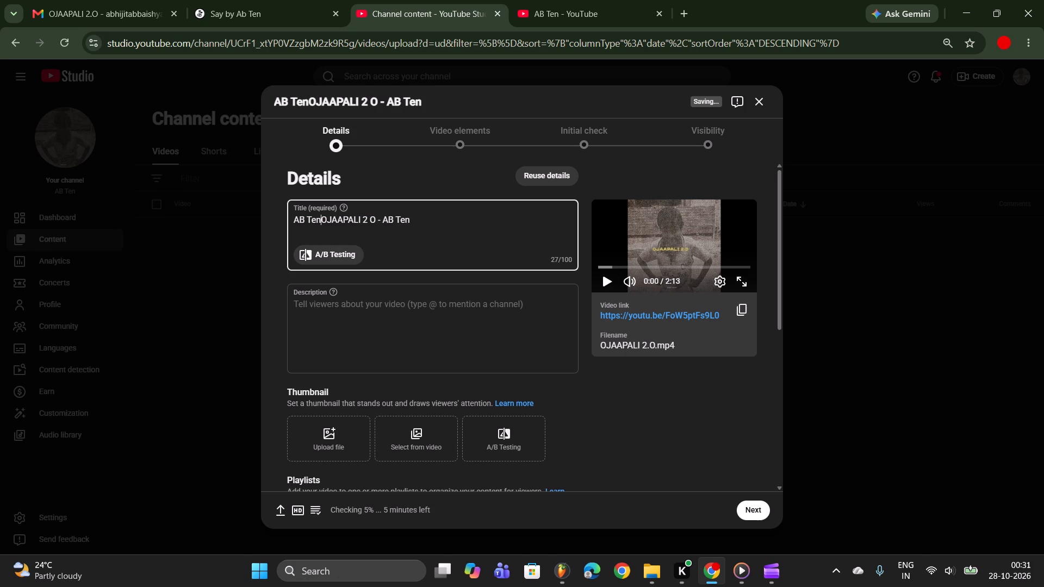
key(space)
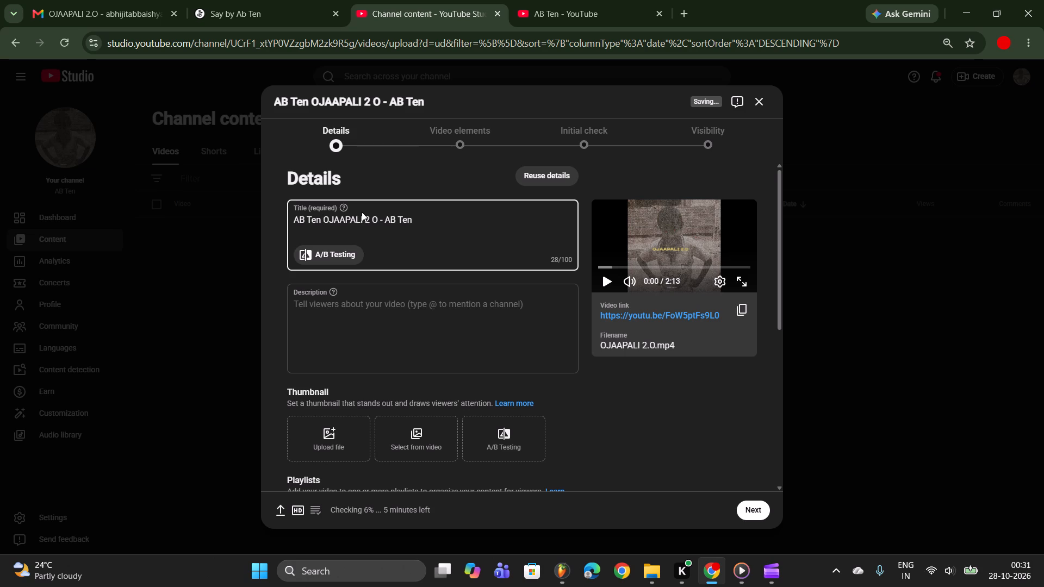
key(minus)
key(space)
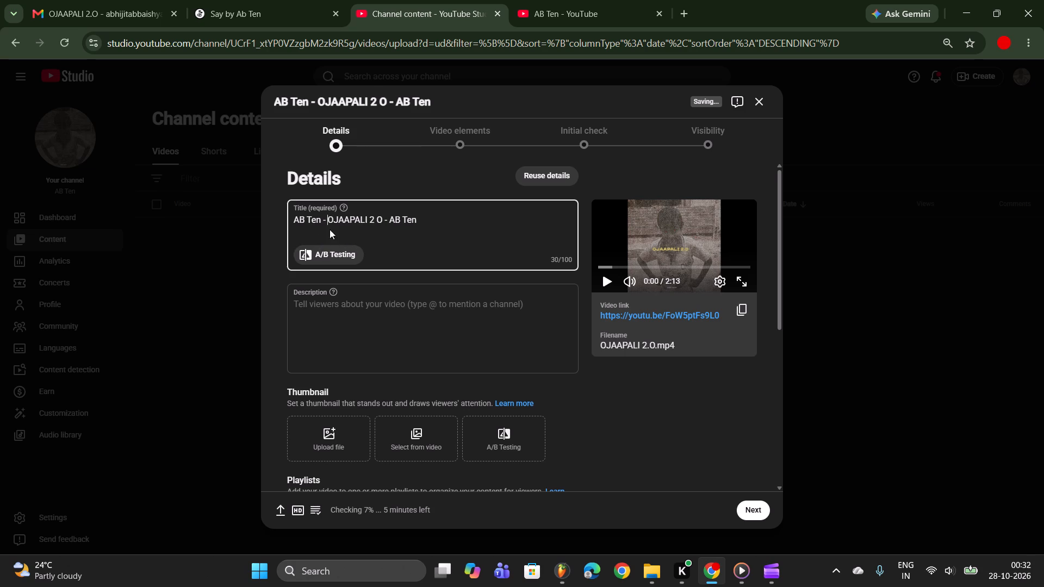
Delete the trailing "- AB Ten" from the title, leaving "AB Ten - OJAAPALI 2 O".
click(421, 213)
drag(425, 221, 384, 218)
drag(384, 218, 381, 217)
key(BackSpace)
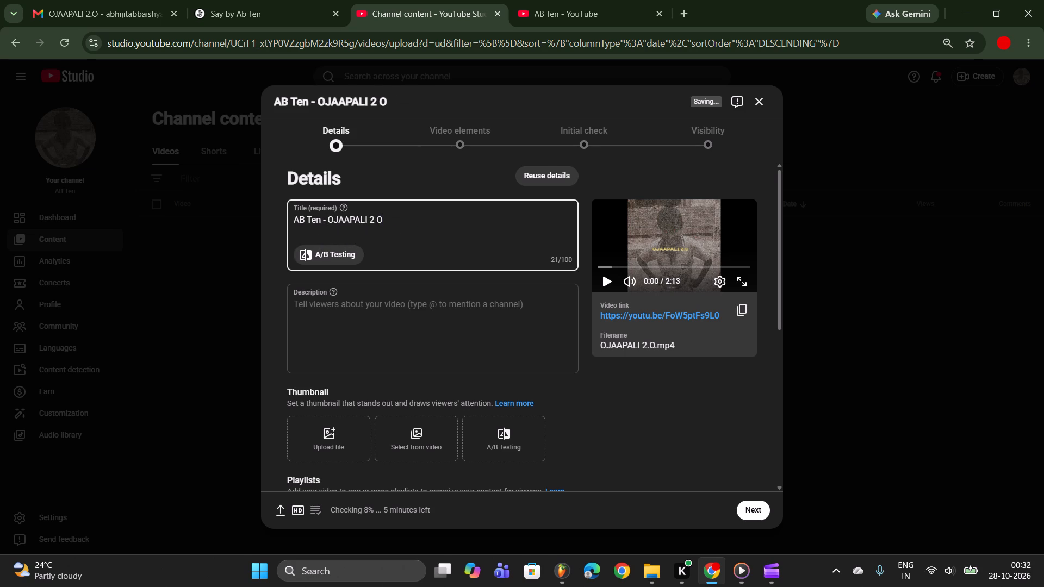
Set the video's audience to "No, it's not made for kids".
click(389, 307)
scroll(391, 302, down, 2)
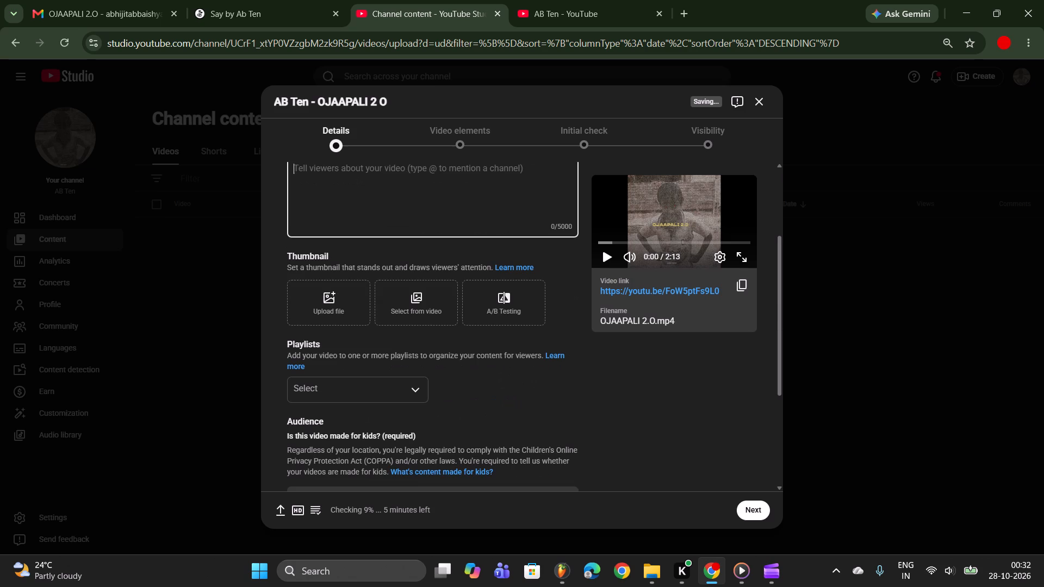
scroll(391, 305, down, 5)
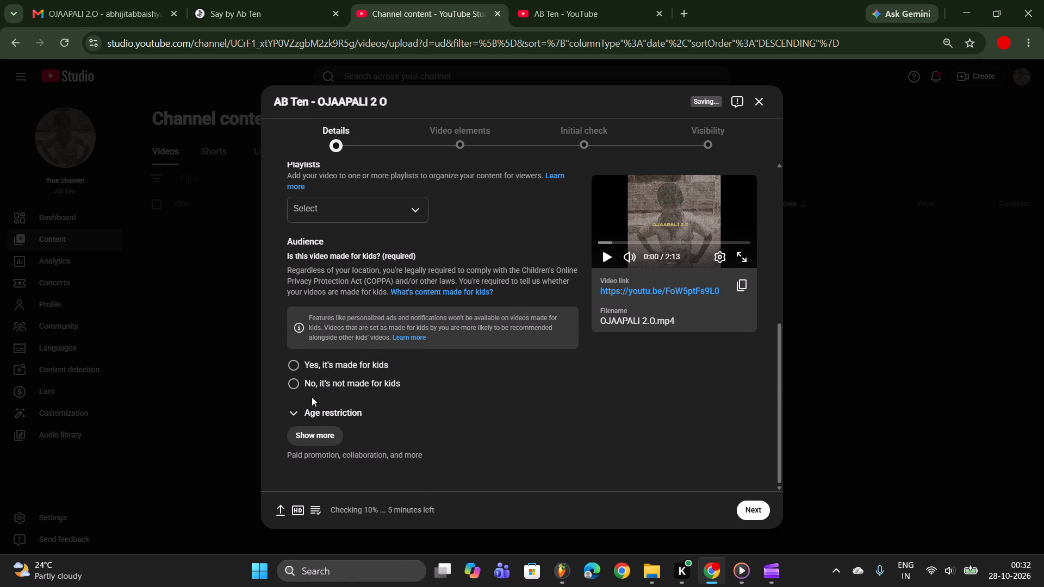
click(312, 397)
click(305, 394)
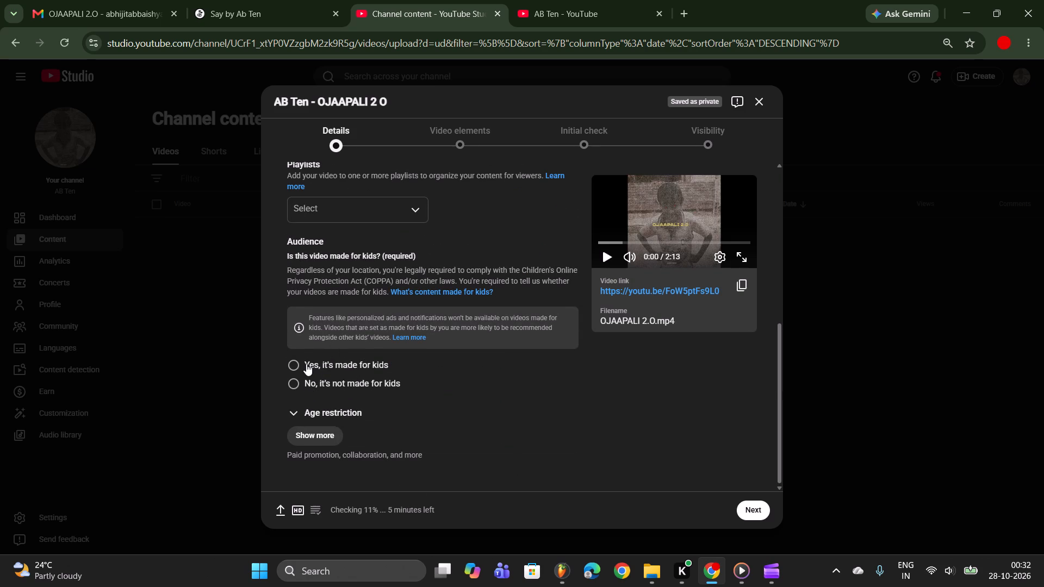
click(291, 385)
Check the available playlists without choosing one and review the video's details from title to audience.
scroll(365, 269, up, 3)
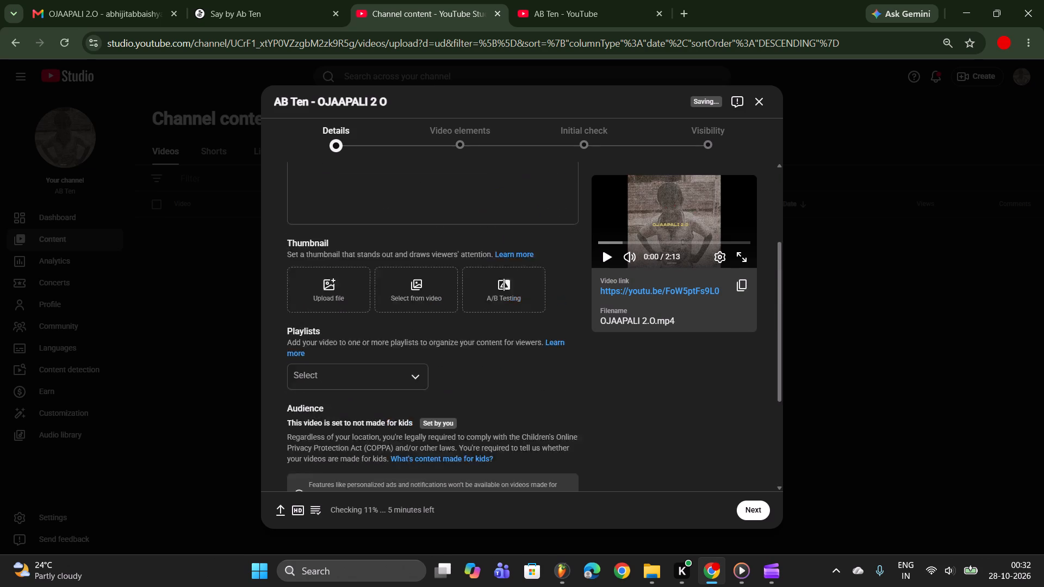
click(341, 402)
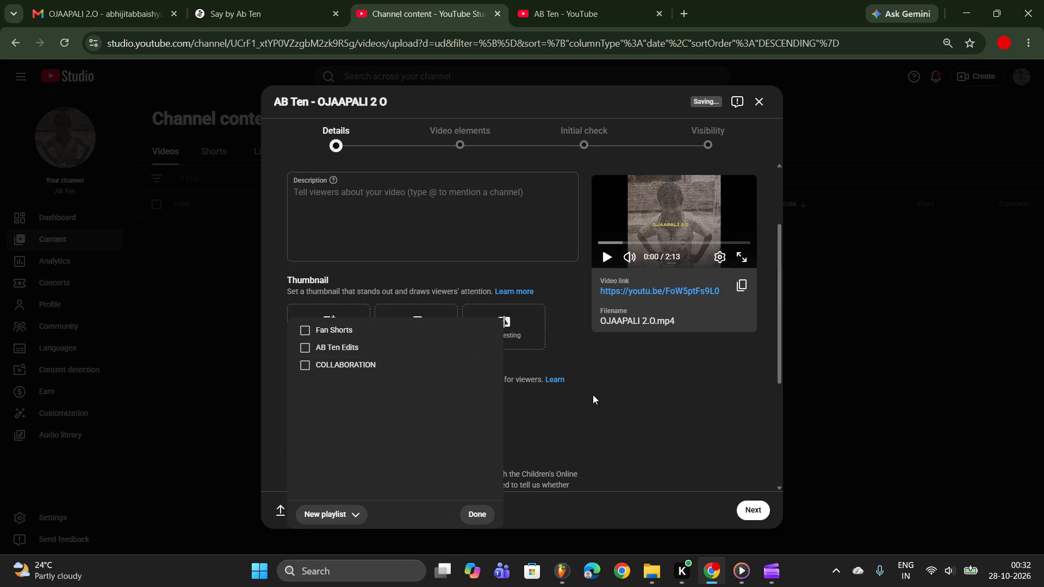
scroll(323, 367, up, 1)
click(651, 390)
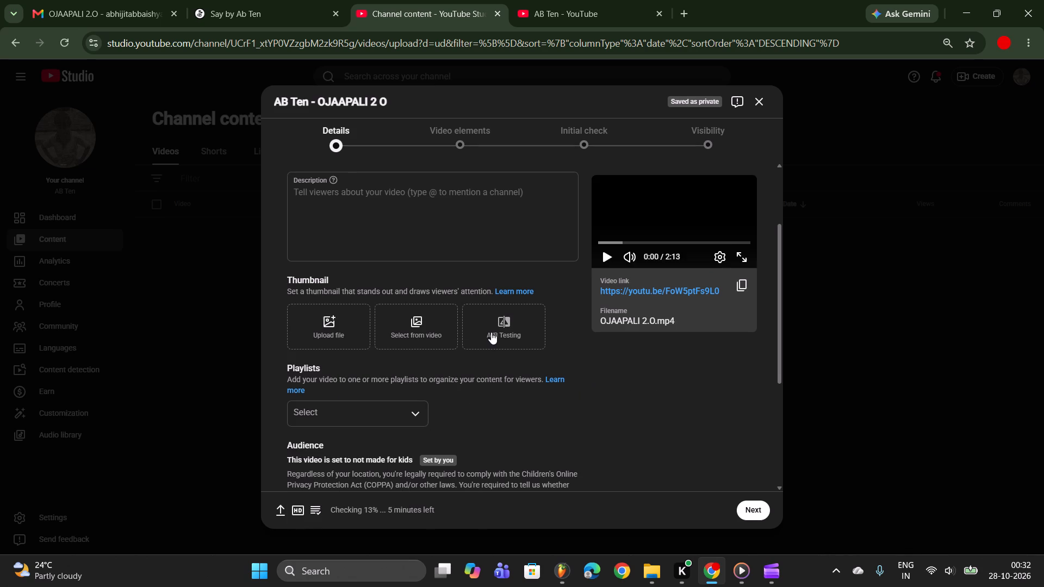
scroll(491, 332, up, 2)
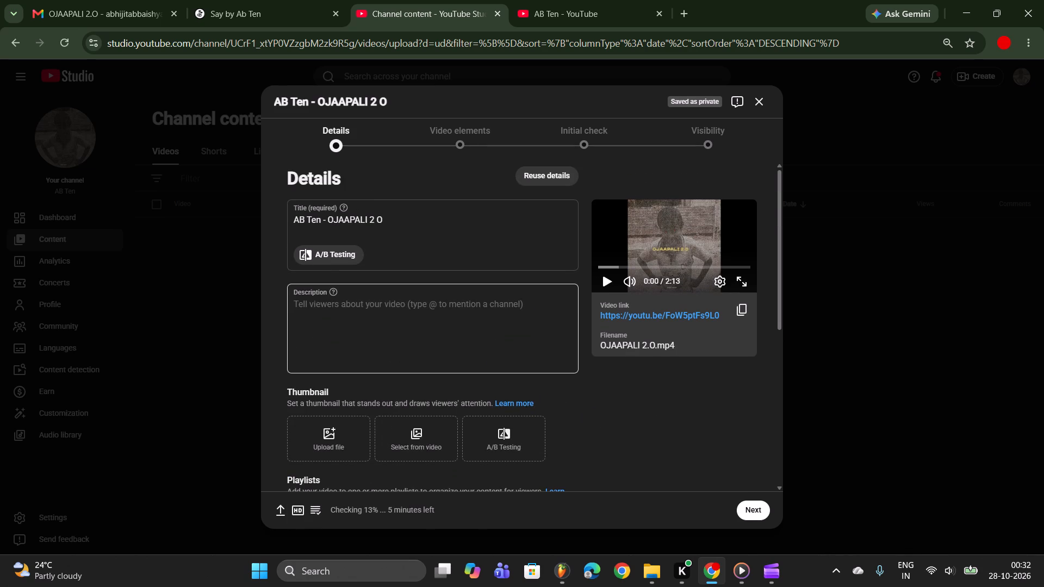
scroll(476, 310, up, 1)
scroll(473, 310, down, 10)
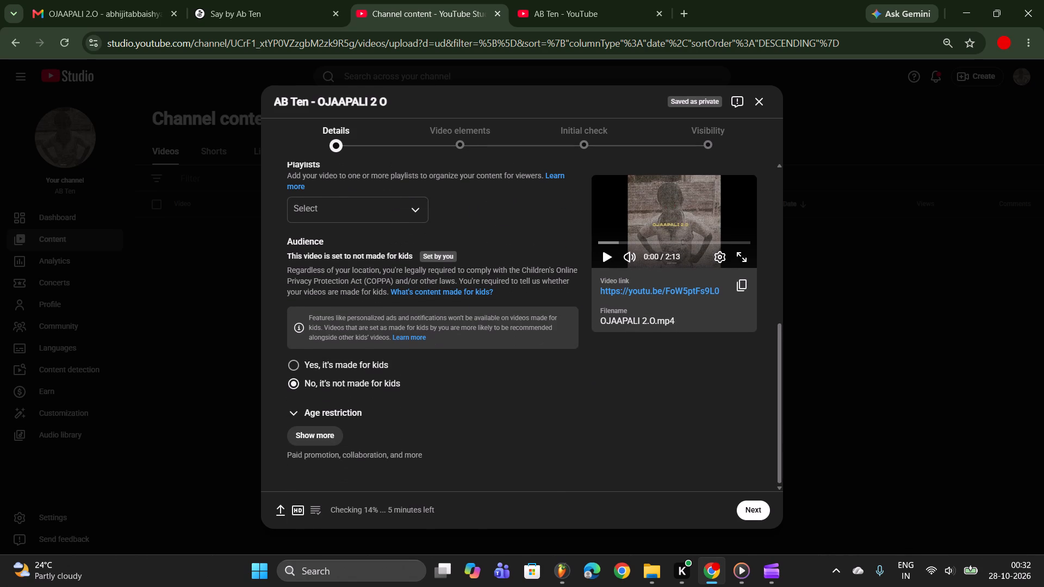
Advance the upload to the Video elements stage and look over the elements on offer.
click(756, 509)
scroll(488, 339, down, 3)
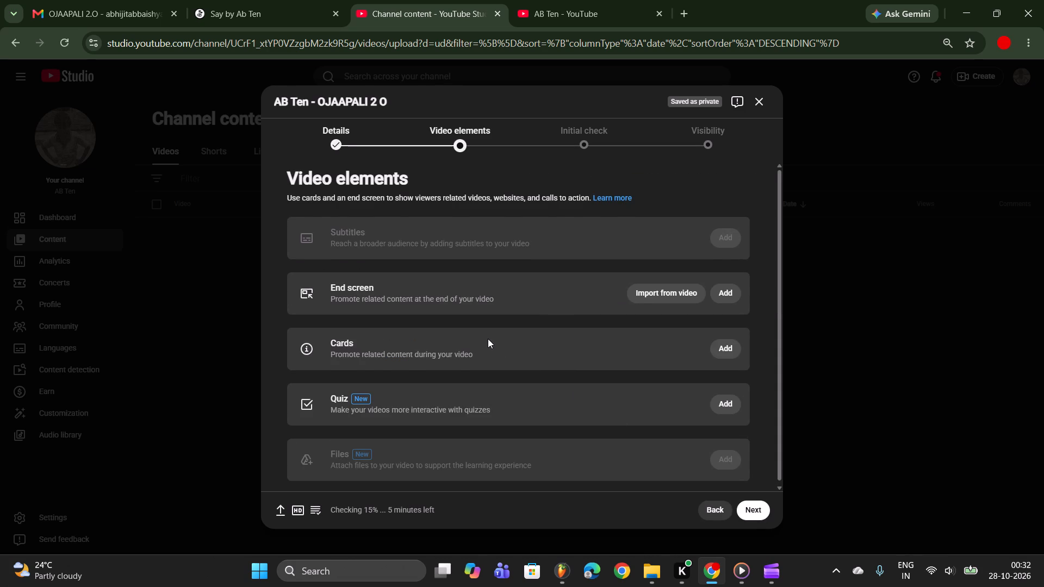
scroll(488, 339, down, 1)
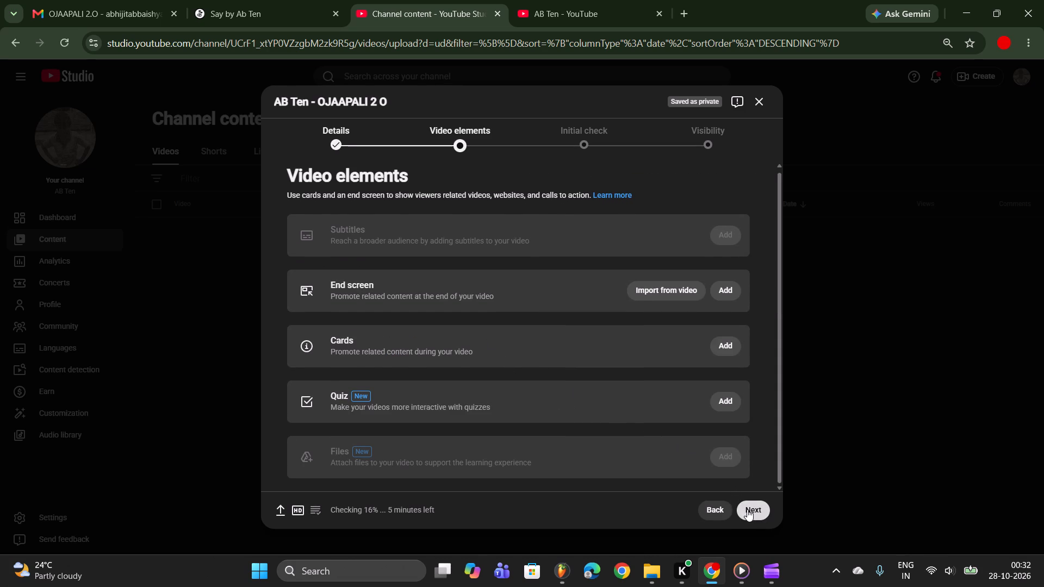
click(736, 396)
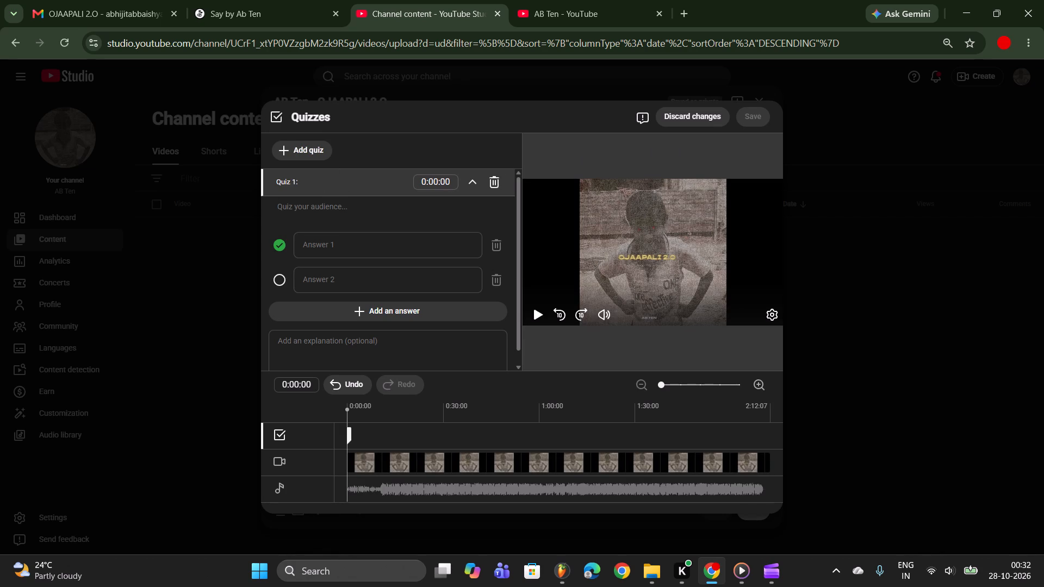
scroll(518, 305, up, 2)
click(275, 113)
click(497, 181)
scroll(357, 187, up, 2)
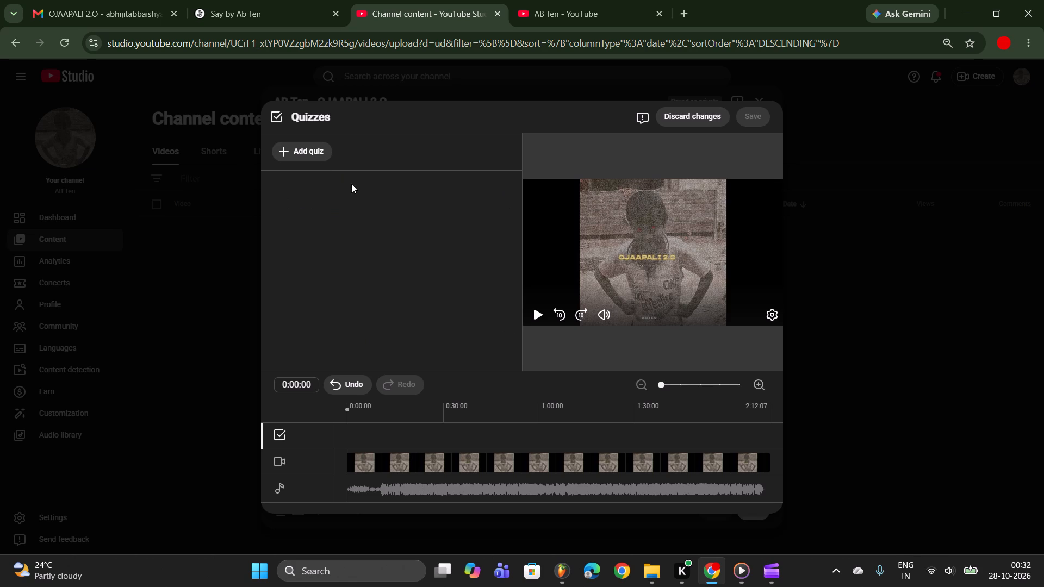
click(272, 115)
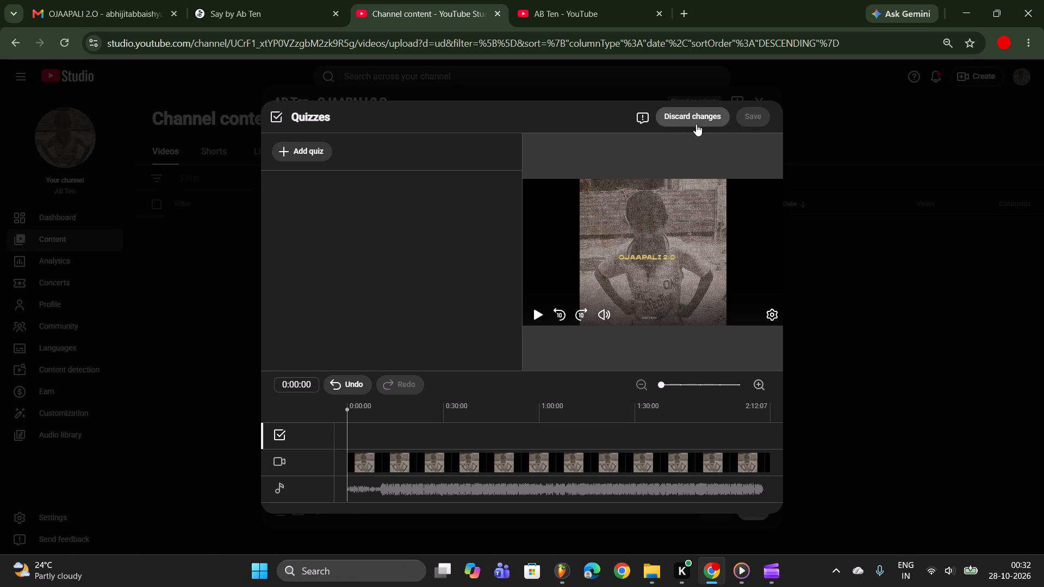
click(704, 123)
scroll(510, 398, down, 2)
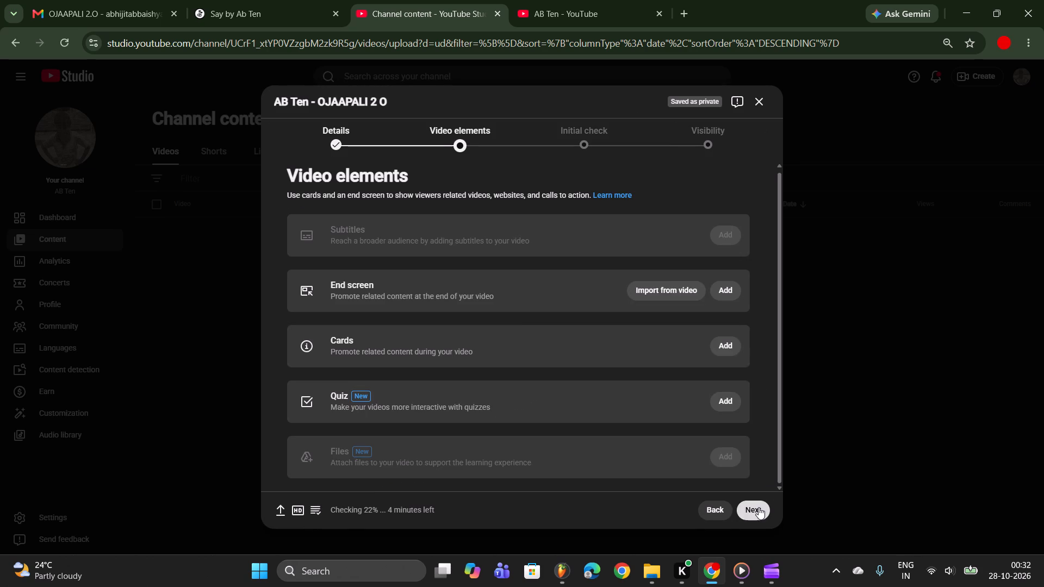
Advance the upload past the Initial check to the Visibility stage and review its publish and schedule options.
click(759, 507)
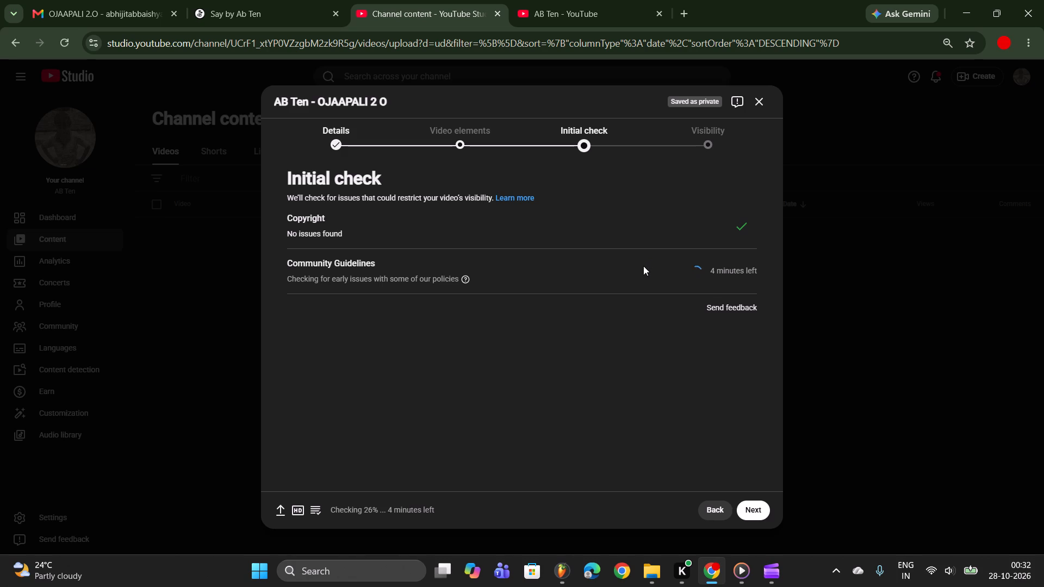
click(749, 502)
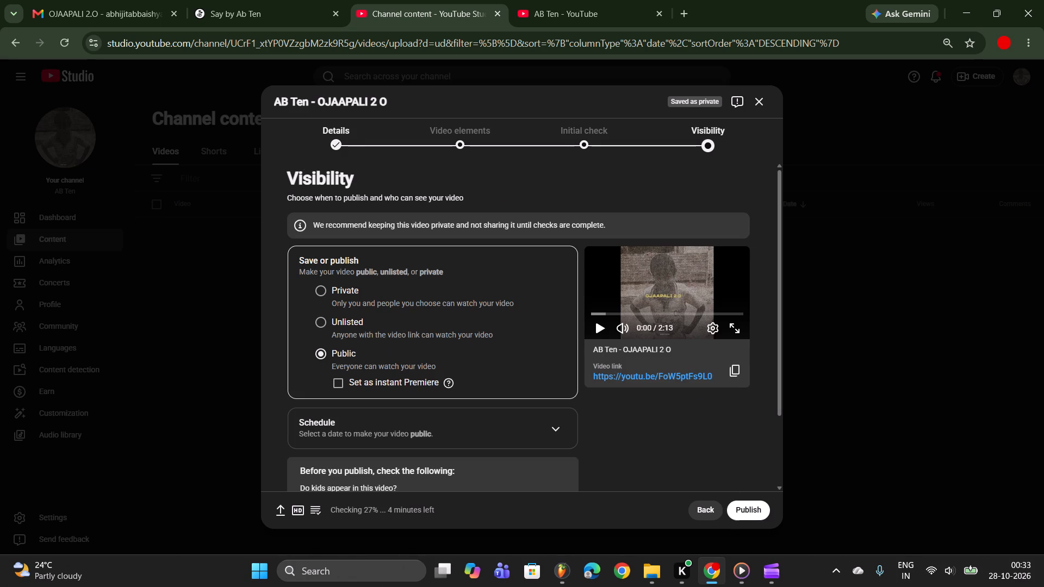
scroll(369, 350, down, 3)
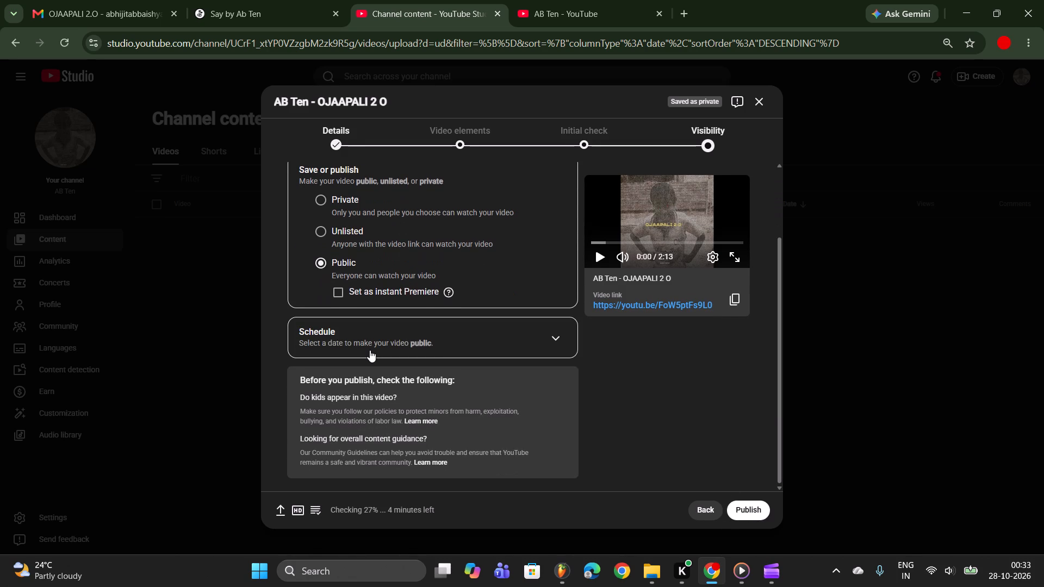
scroll(370, 350, down, 4)
scroll(482, 338, up, 3)
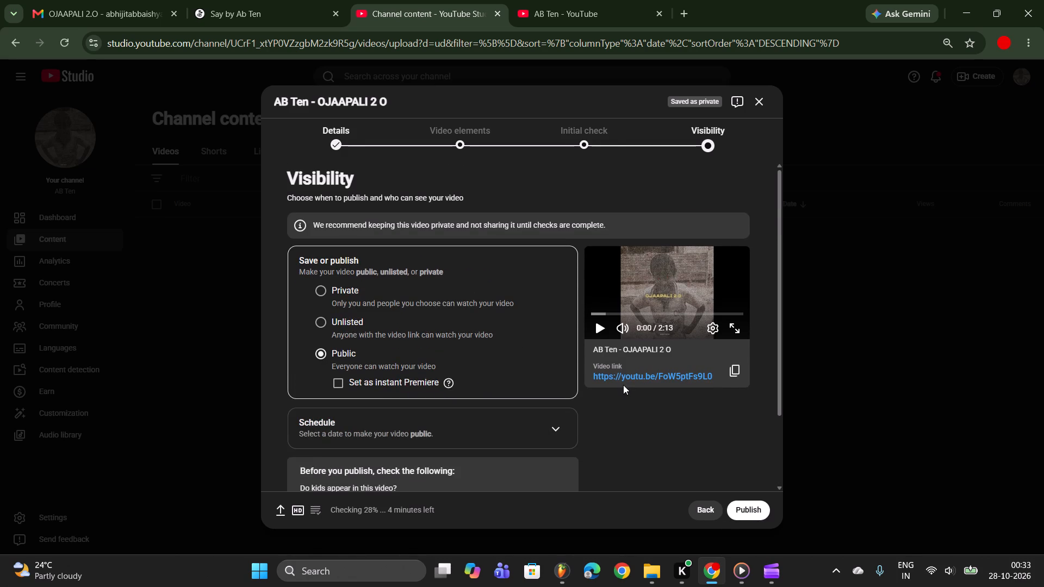
Open the uploaded video's watch page from its video link and close the AB Ten channel page.
click(626, 380)
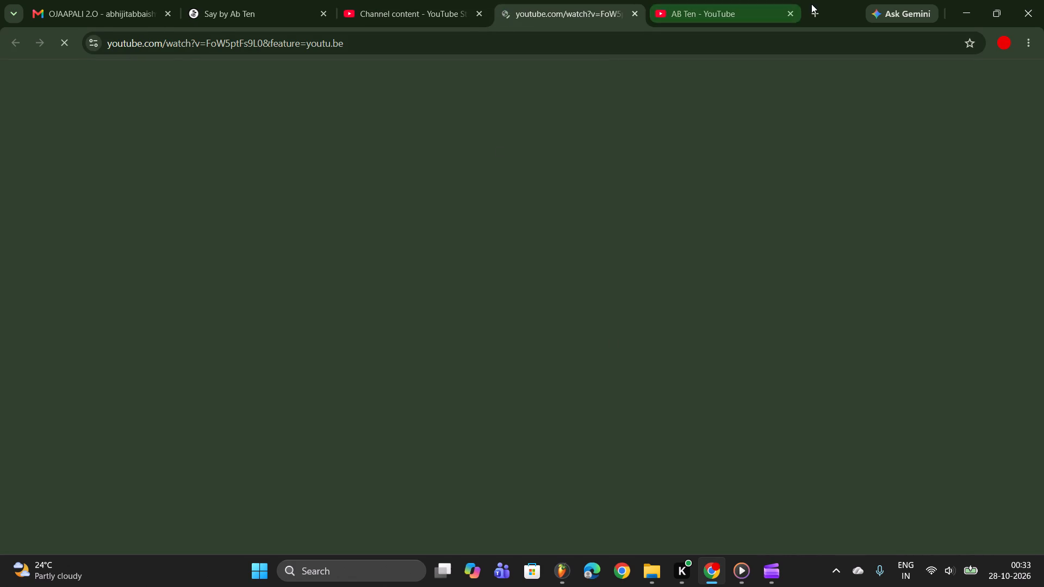
click(798, 13)
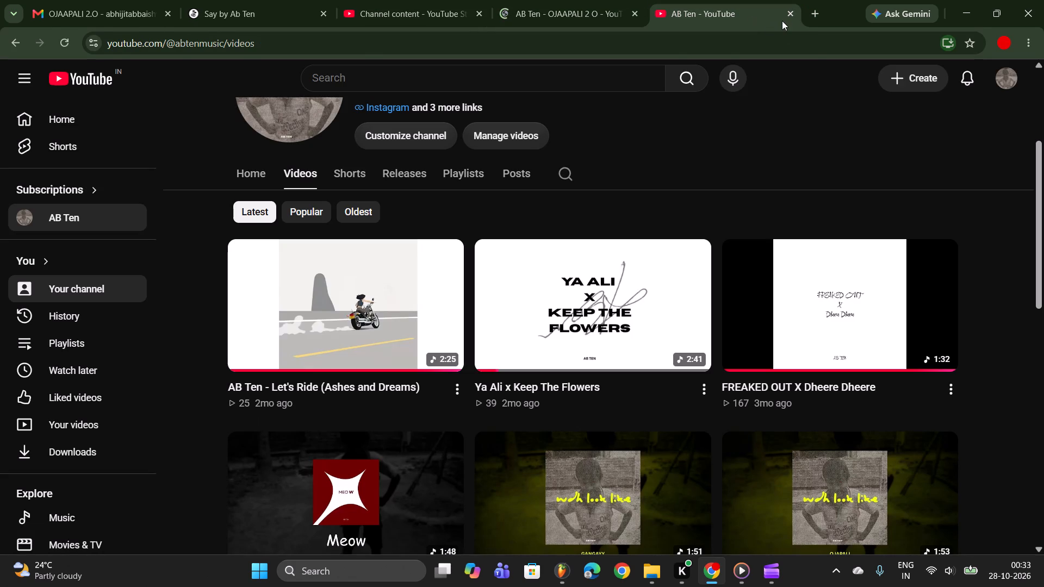
click(788, 18)
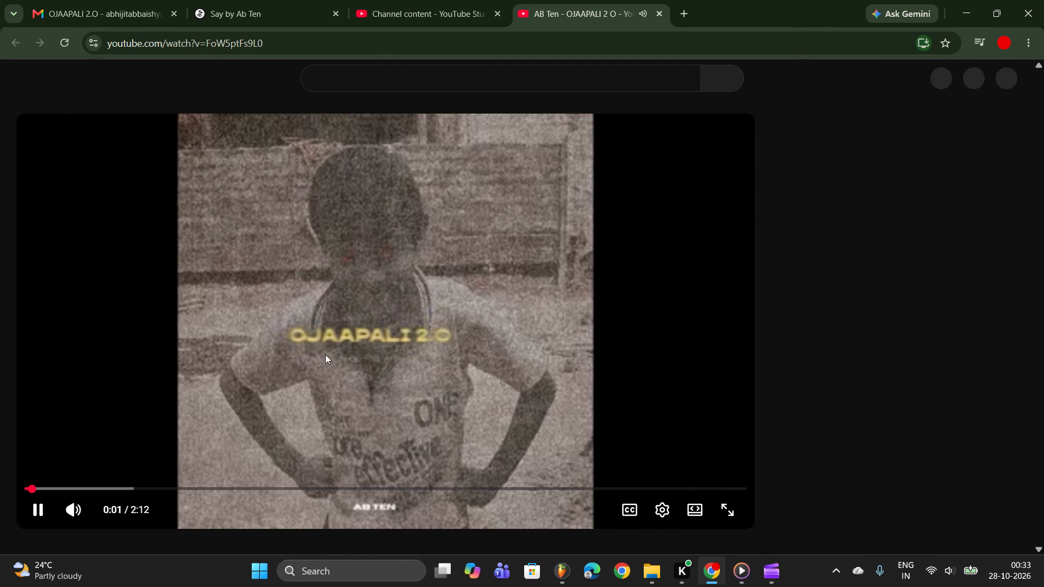
Switch the video's playback quality from automatic to an HD resolution.
scroll(325, 354, down, 2)
click(648, 493)
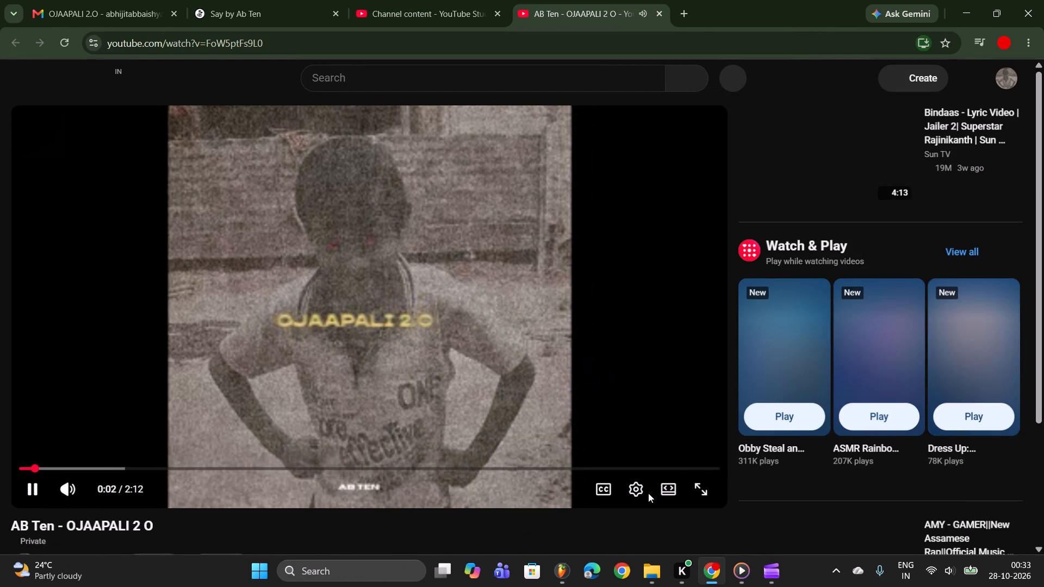
click(634, 485)
click(646, 435)
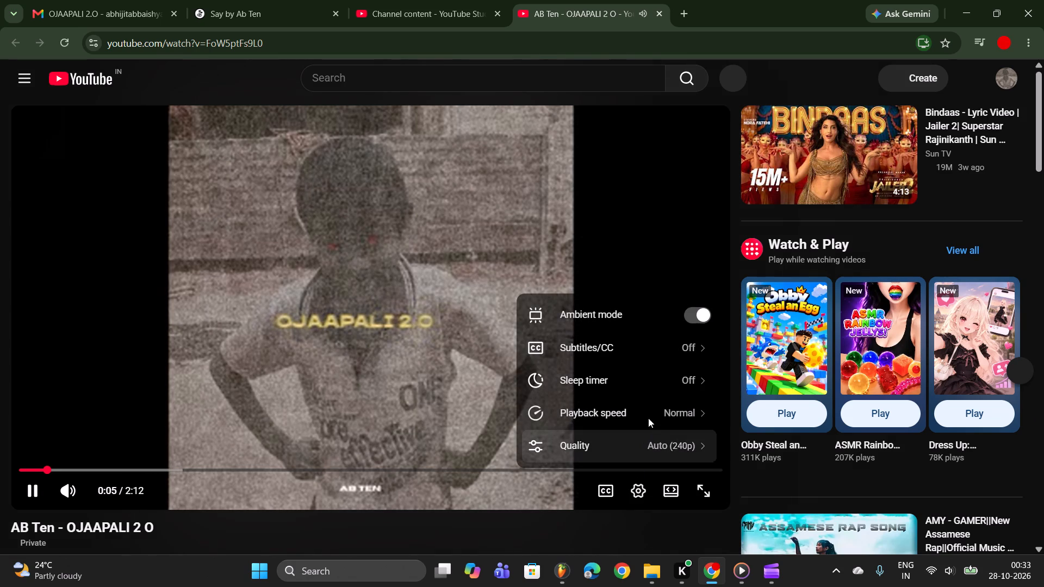
click(605, 286)
Expand the description of AB Ten - OJAAPALI 2 O and like the video.
scroll(330, 340, down, 2)
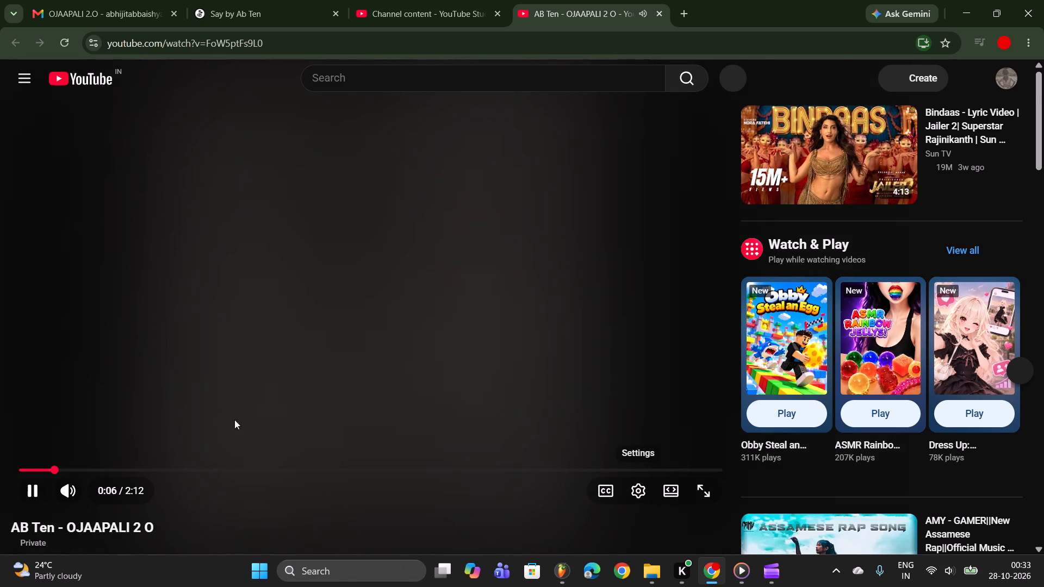
click(213, 463)
click(575, 434)
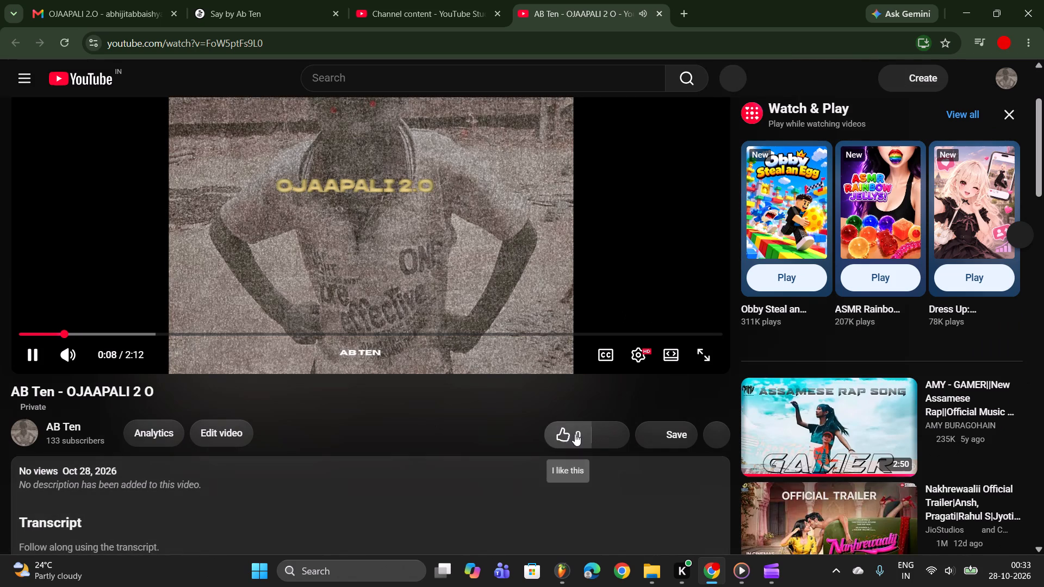
Look over the private video's watch page and preview playback from around its midpoint.
scroll(391, 422, down, 2)
scroll(347, 370, down, 3)
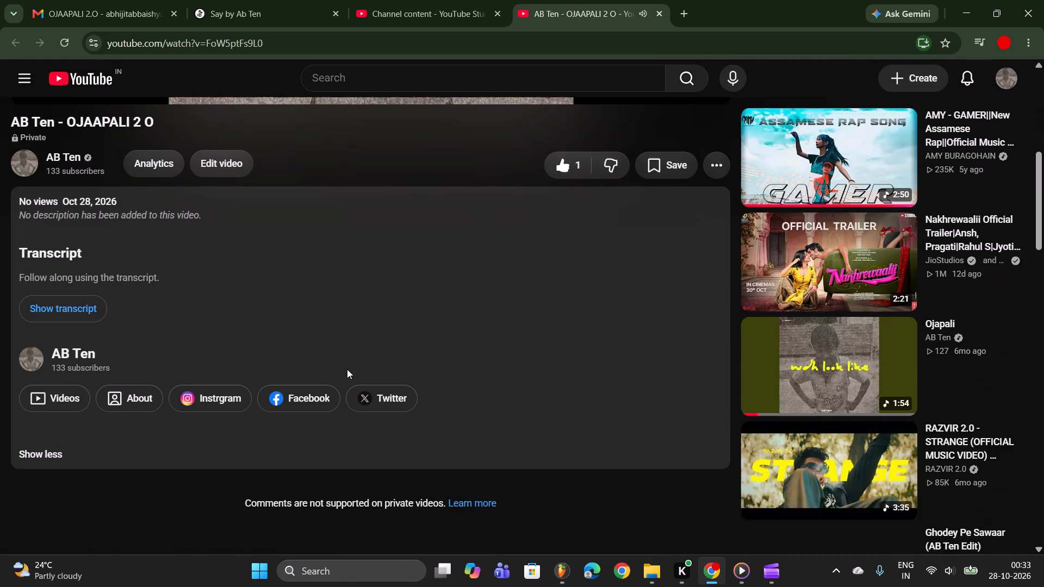
scroll(333, 337, up, 8)
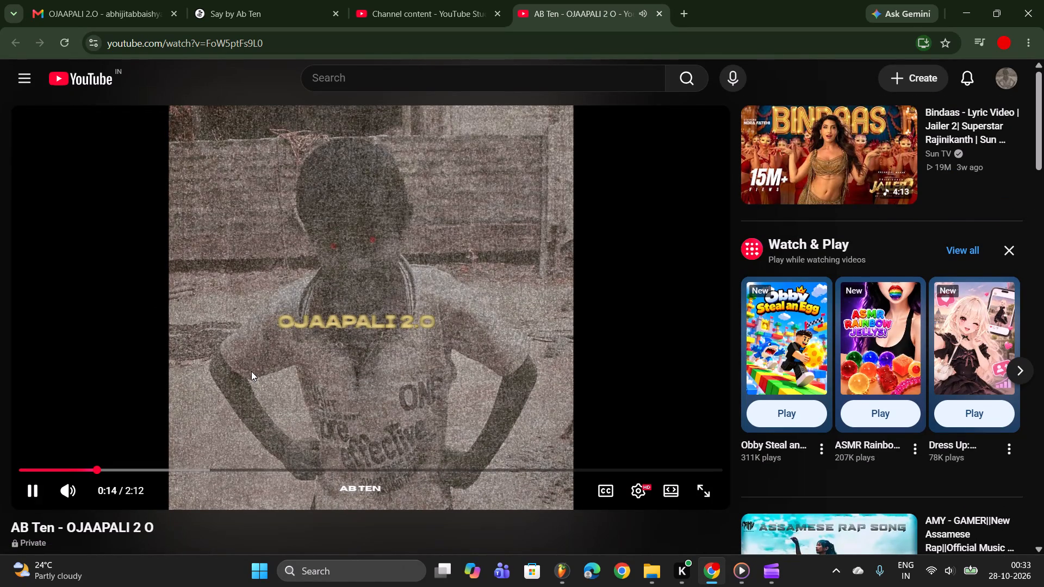
scroll(250, 374, down, 2)
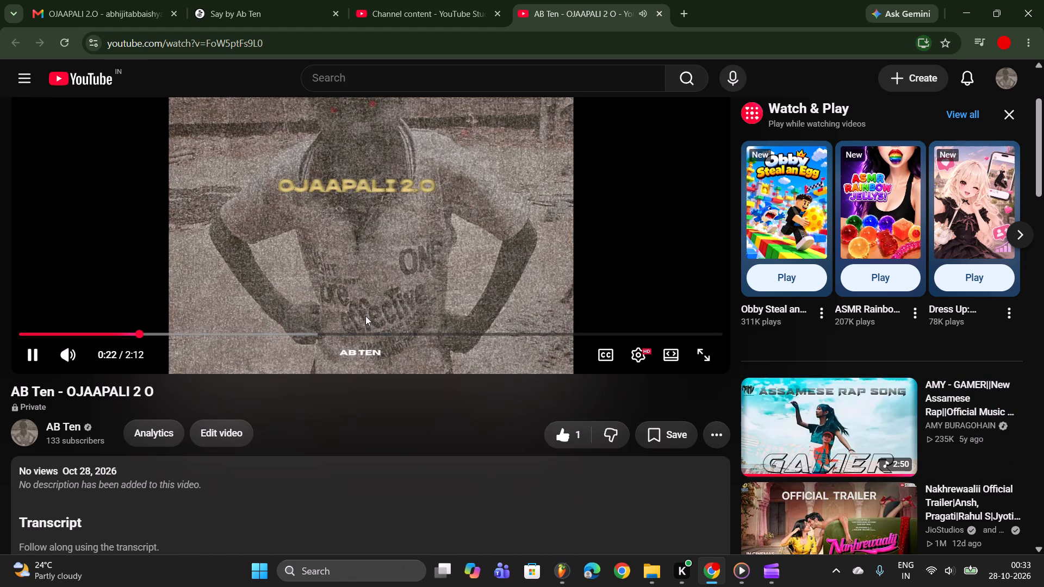
click(376, 332)
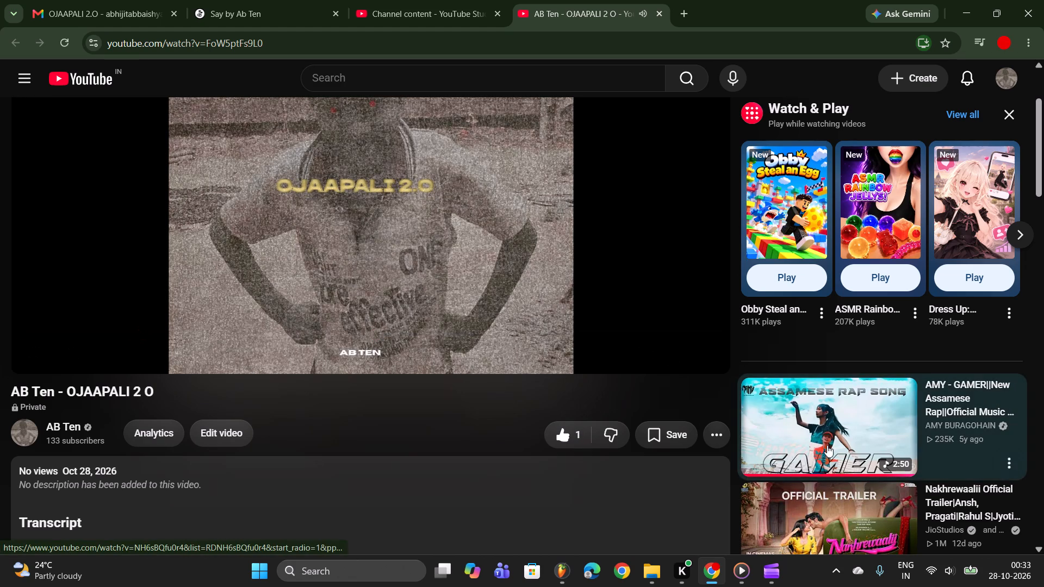
Open the suggested "AMY - GAMER" music video and examine the credits in its expanded description.
click(872, 440)
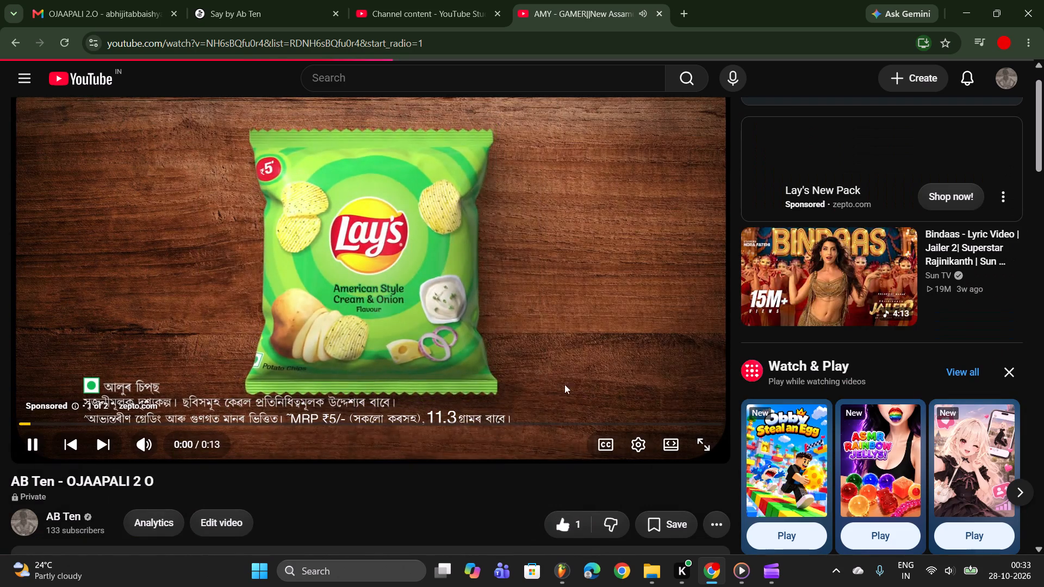
scroll(444, 361, down, 2)
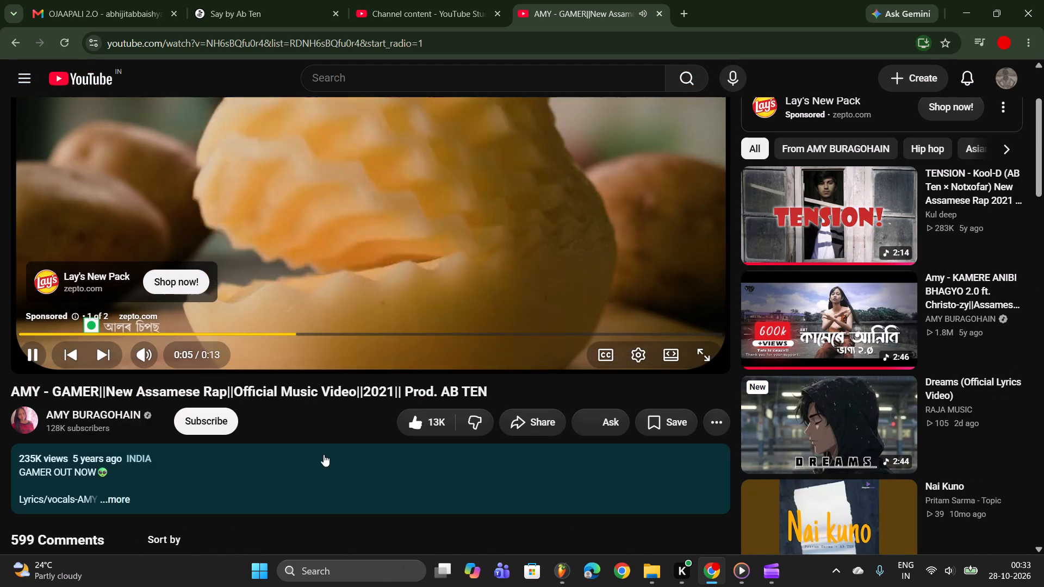
click(324, 454)
scroll(325, 452, down, 3)
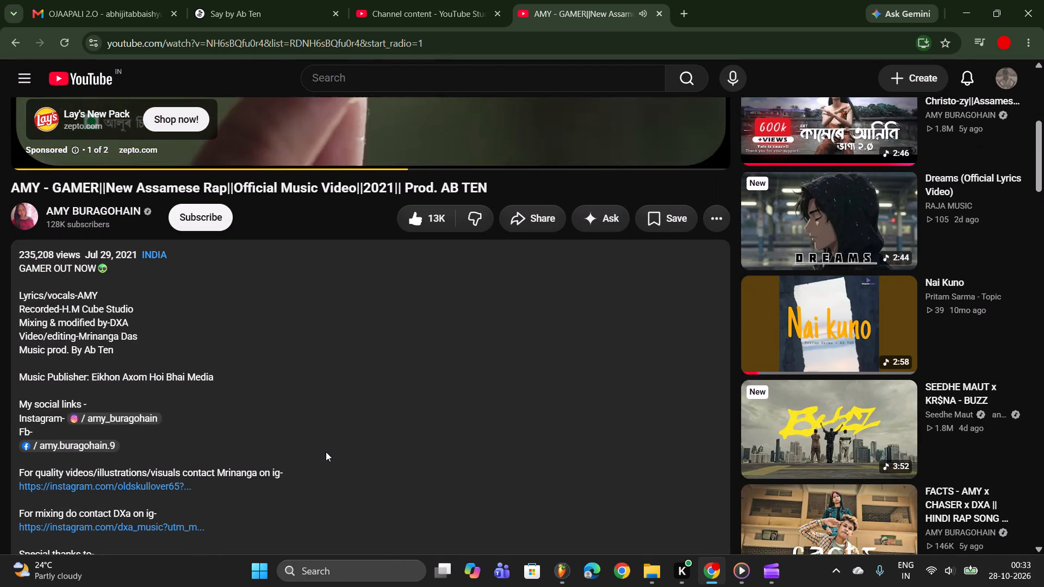
scroll(326, 452, up, 3)
scroll(333, 400, up, 3)
click(352, 370)
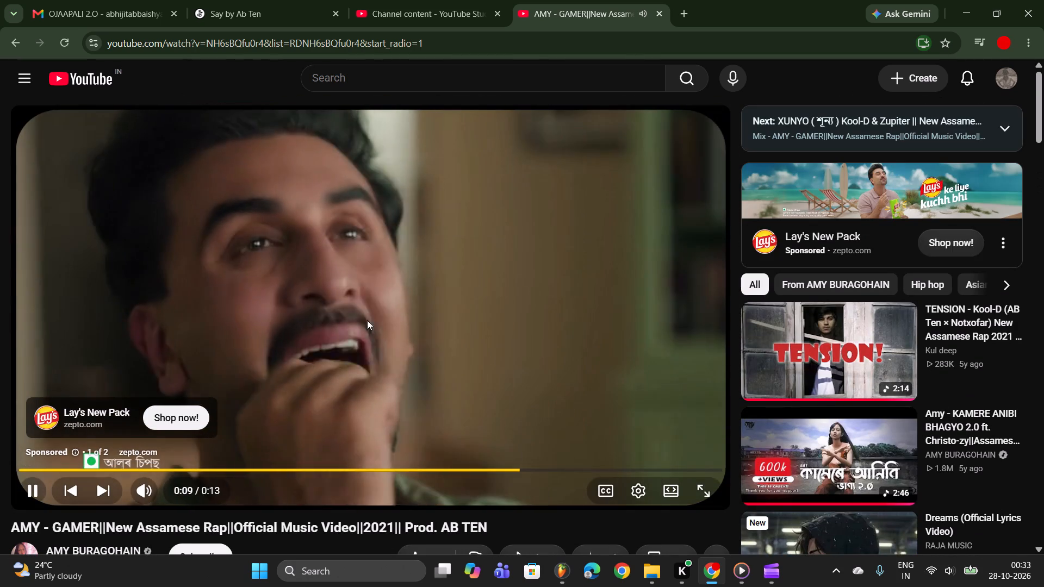
Return to the upload in YouTube Studio, publish AB Ten - OJAAPALI 2 O as Public, and dismiss the sharing dialog.
click(418, 0)
scroll(551, 186, down, 1)
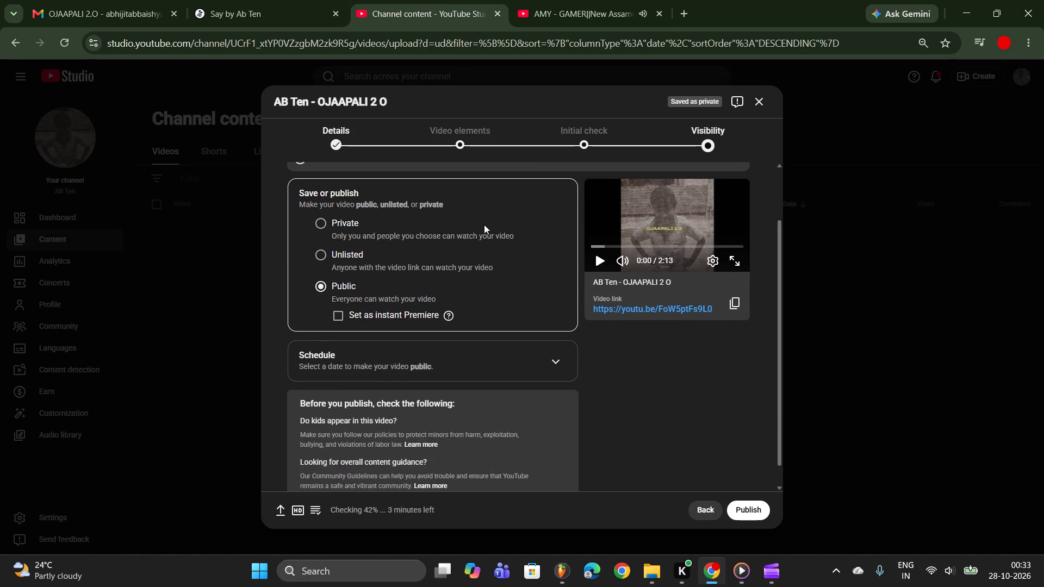
scroll(563, 290, down, 2)
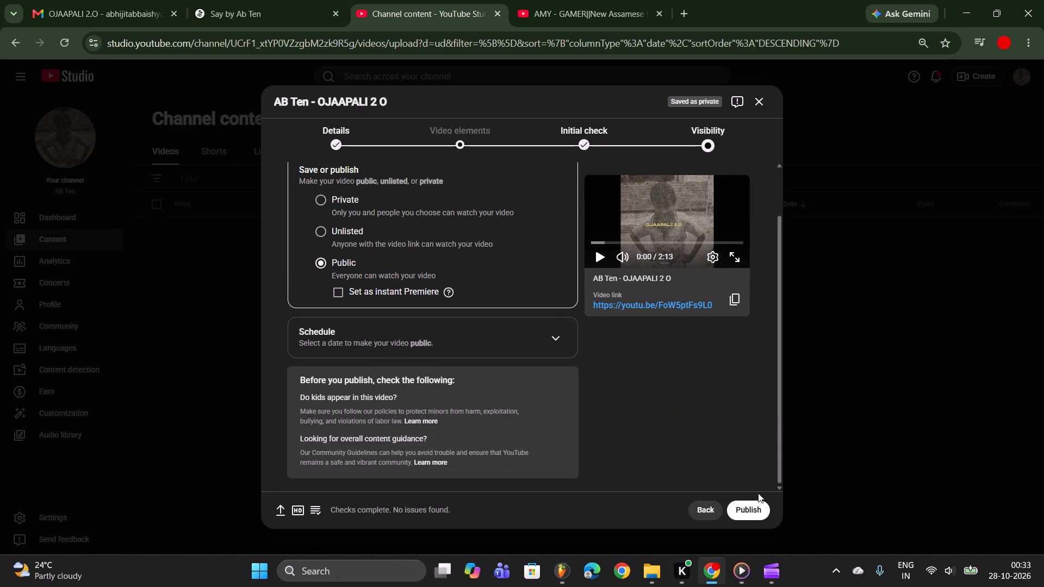
click(762, 513)
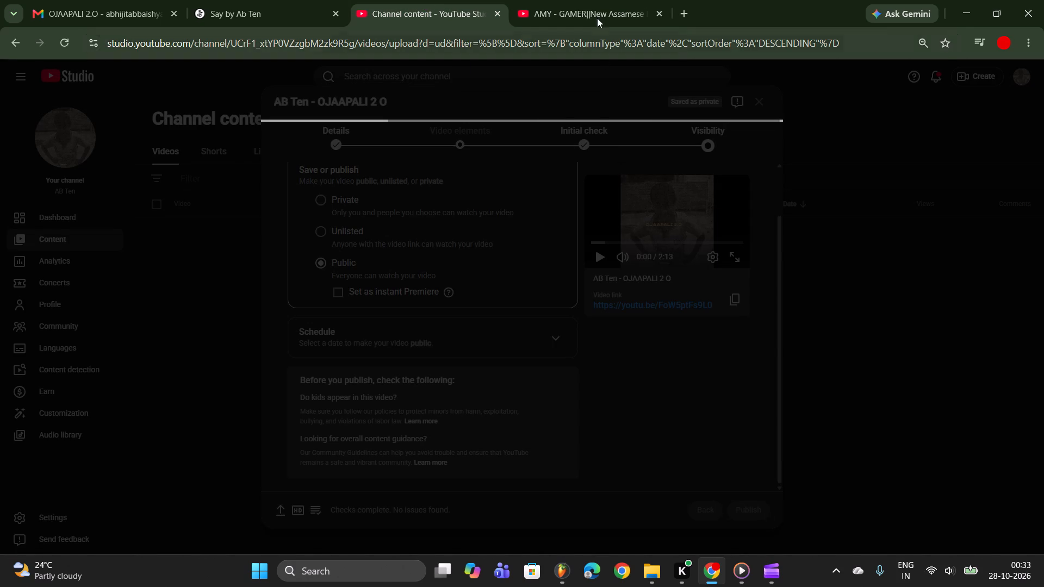
click(596, 0)
click(455, 0)
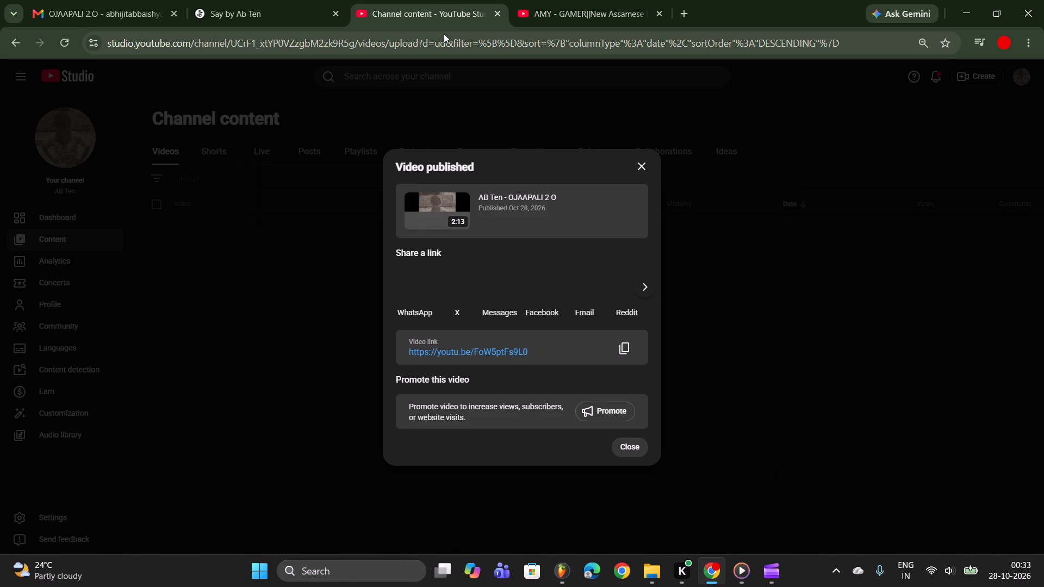
click(618, 446)
Look through the channel's video list, examining the notices, visibility, dates and views of the uploads.
scroll(530, 363, up, 1)
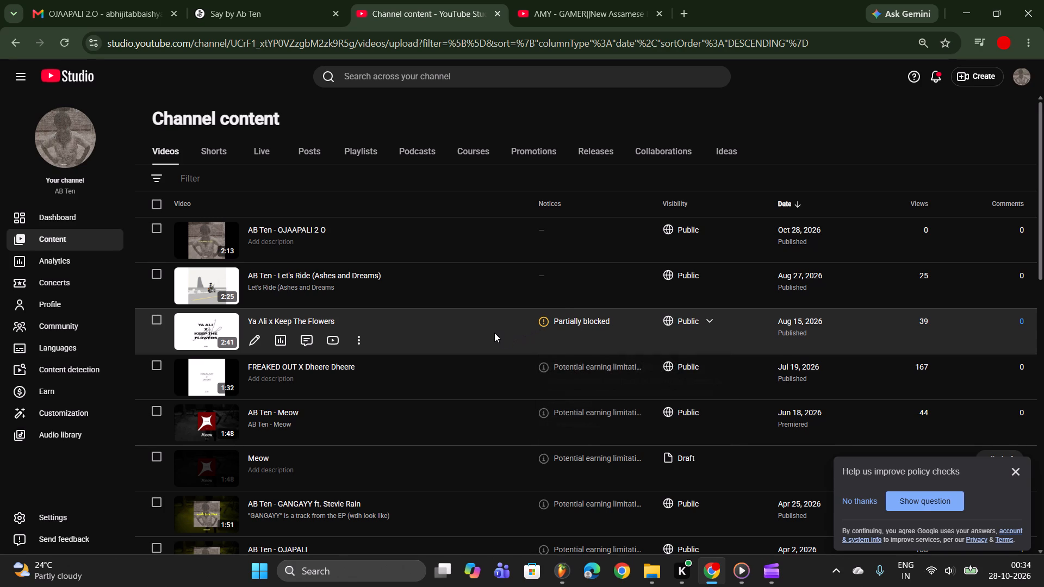
scroll(496, 336, down, 1)
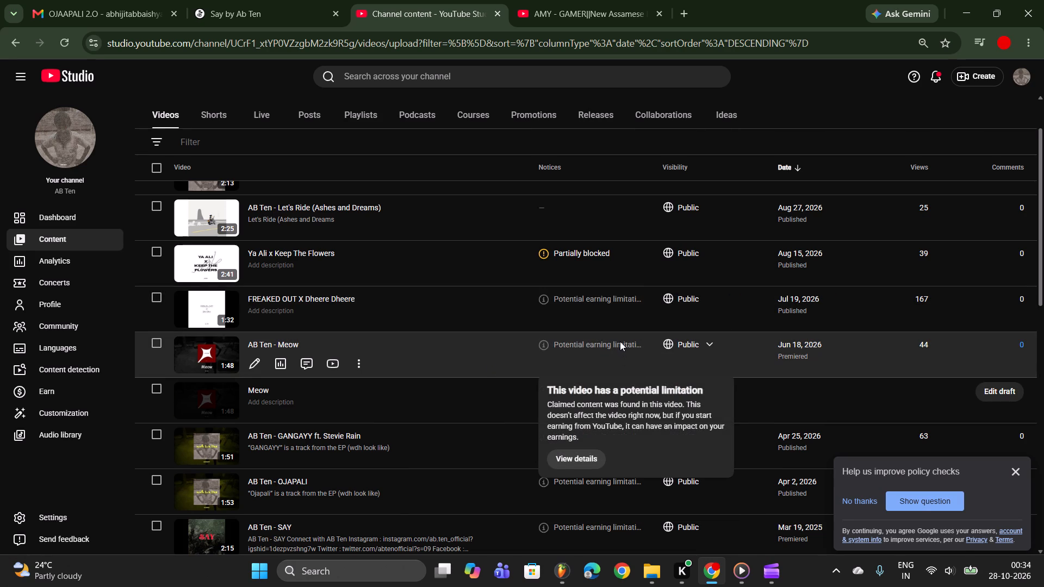
scroll(463, 429, down, 3)
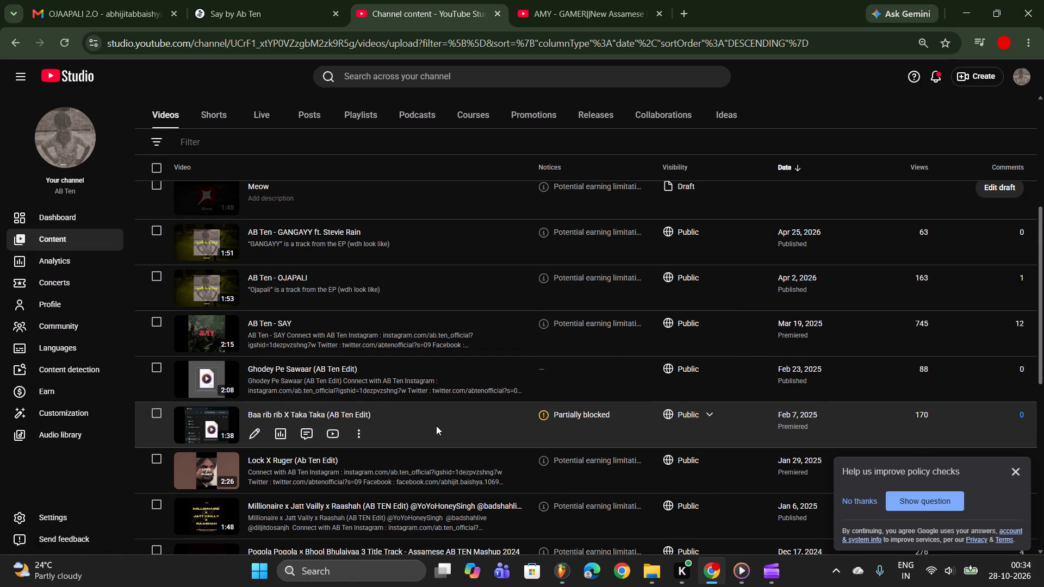
scroll(533, 390, down, 2)
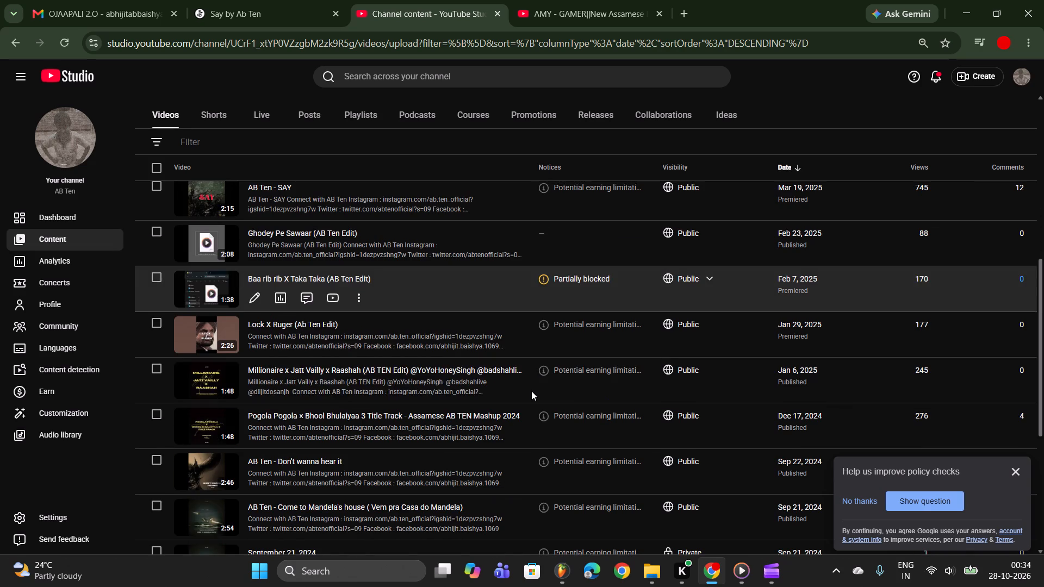
scroll(523, 389, down, 4)
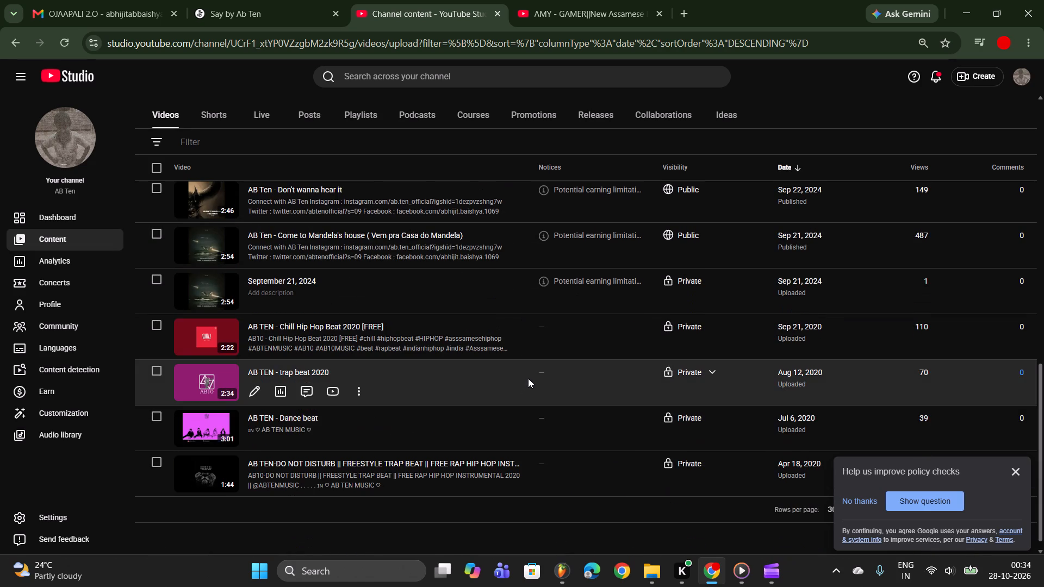
scroll(533, 364, up, 3)
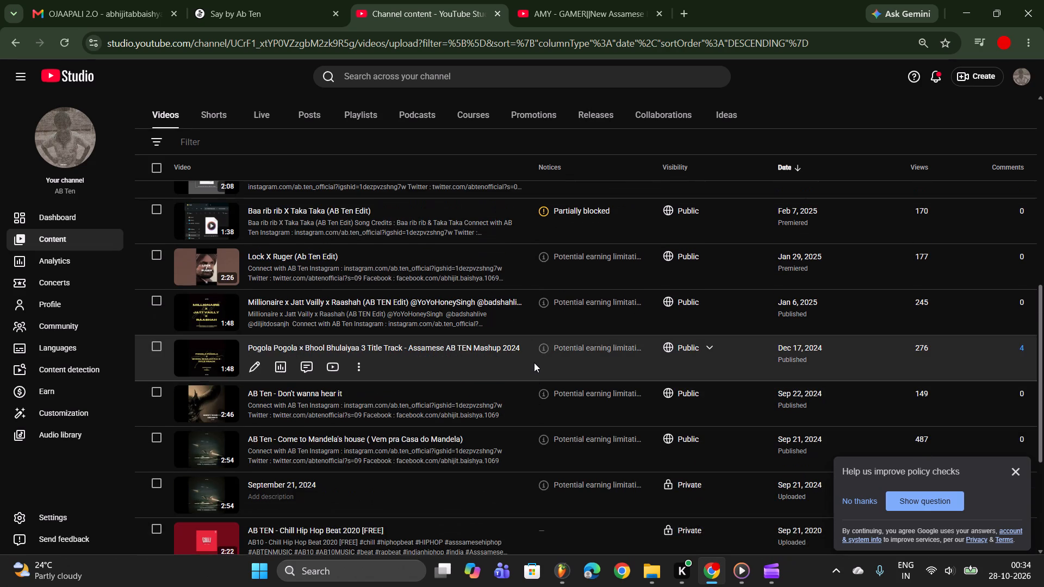
scroll(534, 363, down, 5)
scroll(534, 360, up, 9)
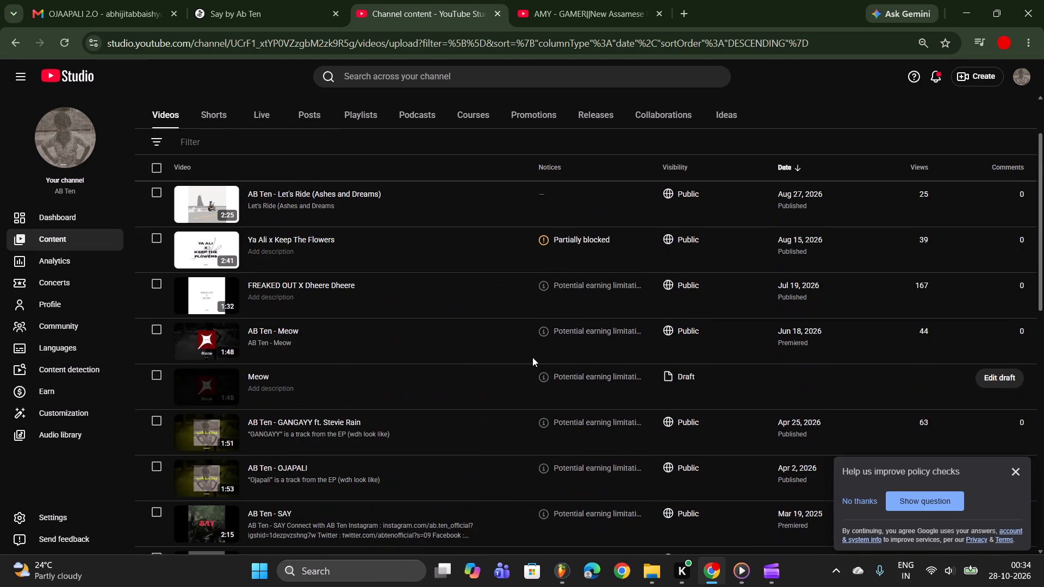
Dismiss the policy checks feedback prompt on the channel content page.
scroll(532, 357, up, 3)
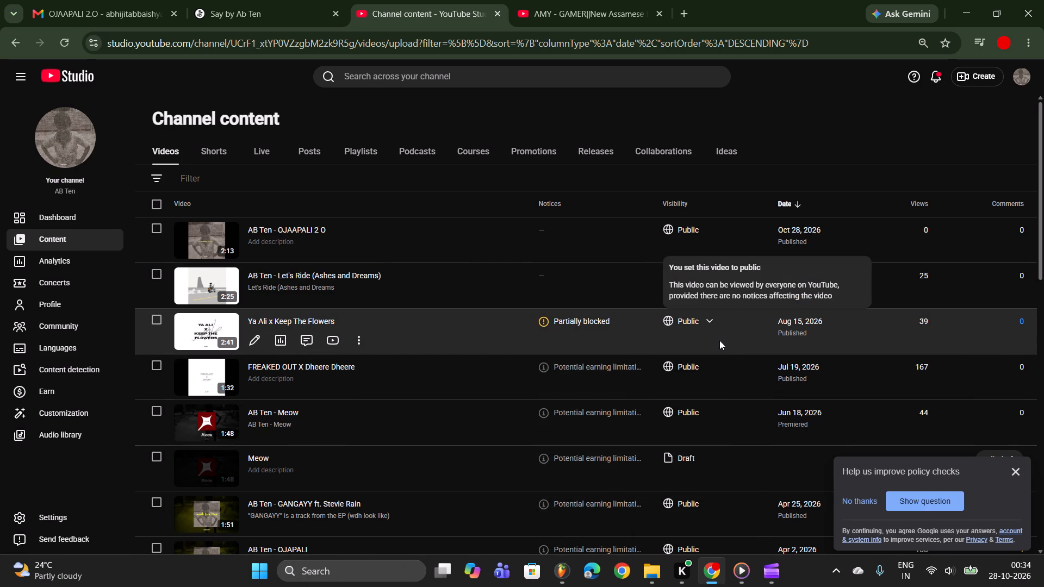
click(1019, 474)
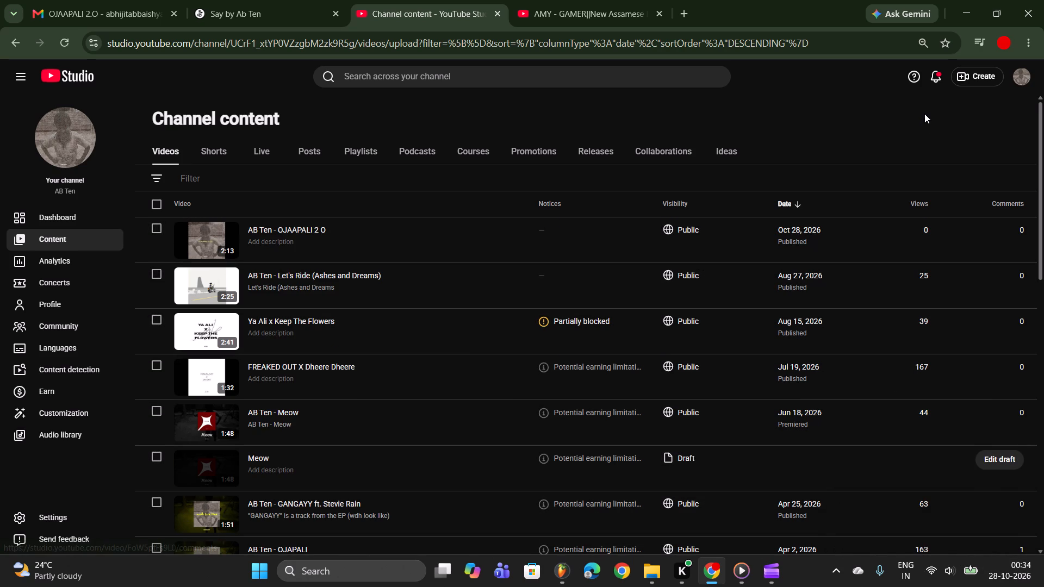
Check the channel's notifications in YouTube Studio and close the list.
click(934, 78)
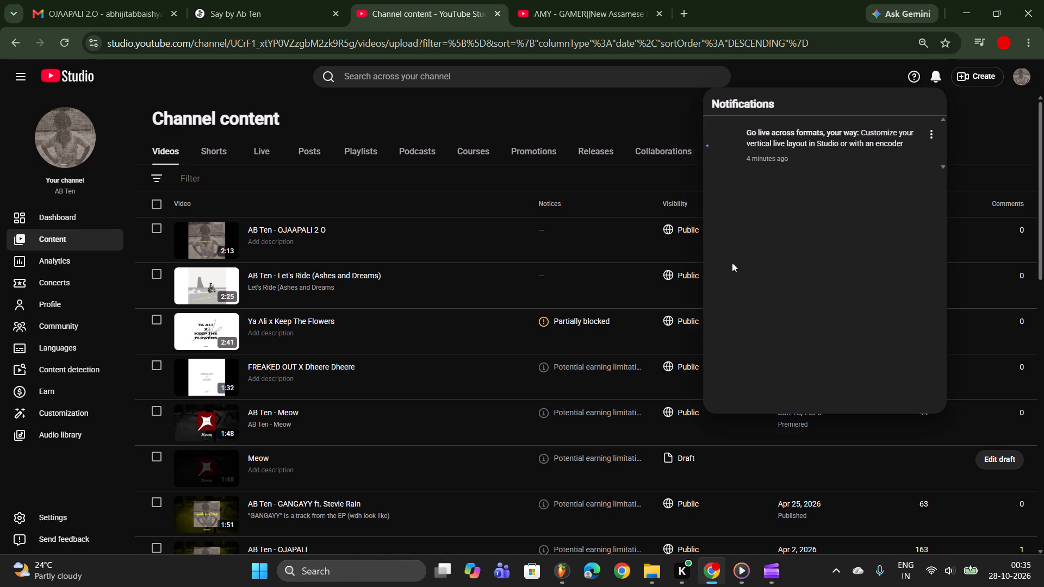
scroll(739, 264, up, 2)
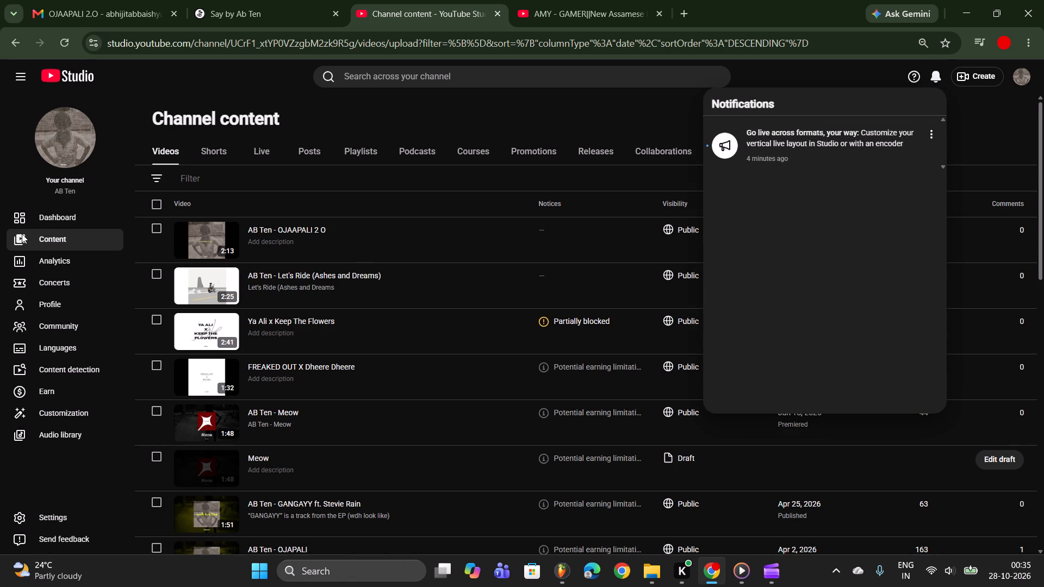
click(38, 217)
scroll(38, 217, up, 1)
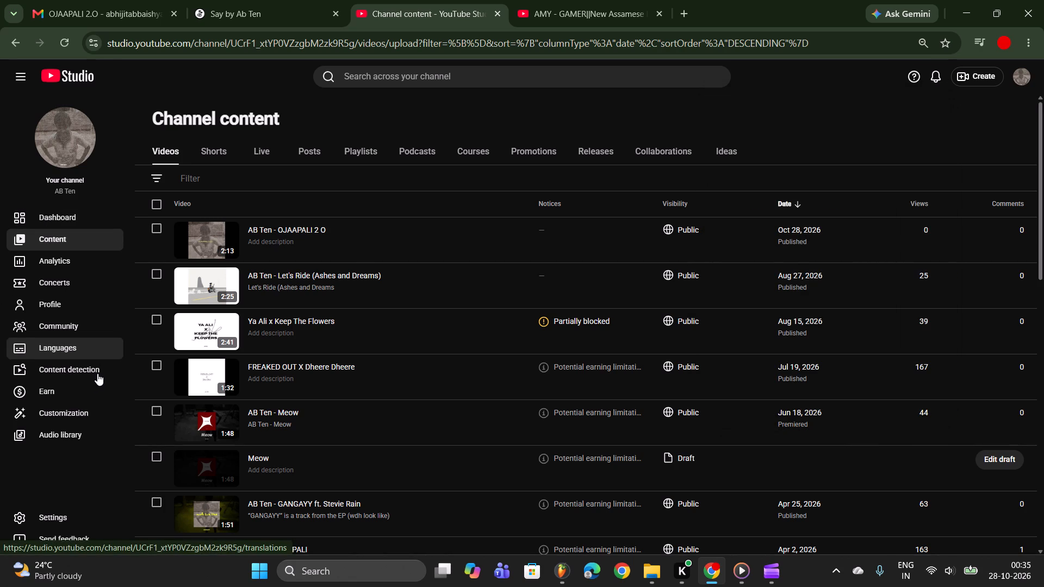
Open the channel's Earn page and examine the monetization milestones, eligibility requirements, and creator resources.
click(97, 372)
click(89, 391)
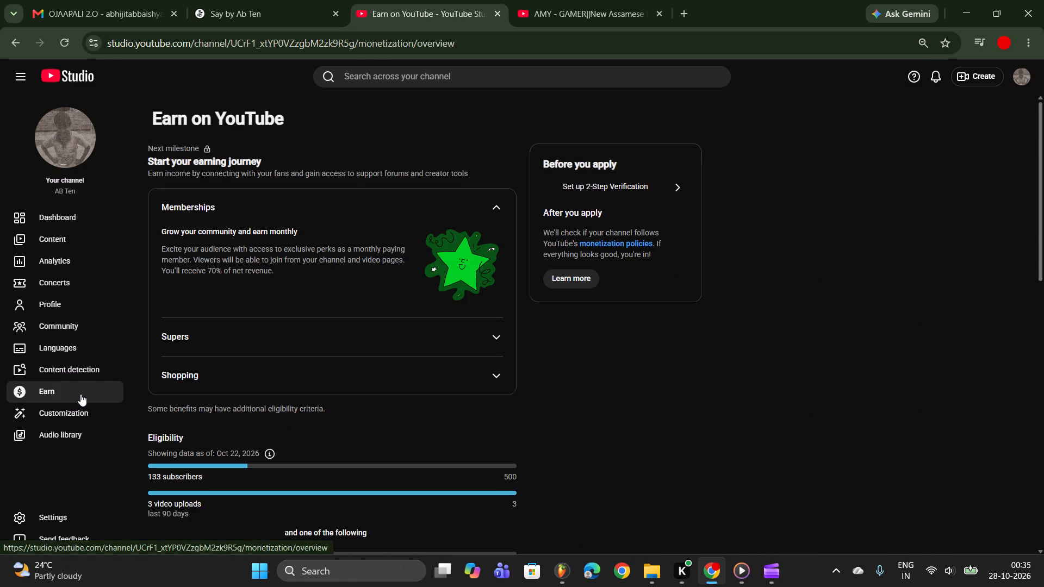
click(79, 394)
scroll(193, 369, down, 2)
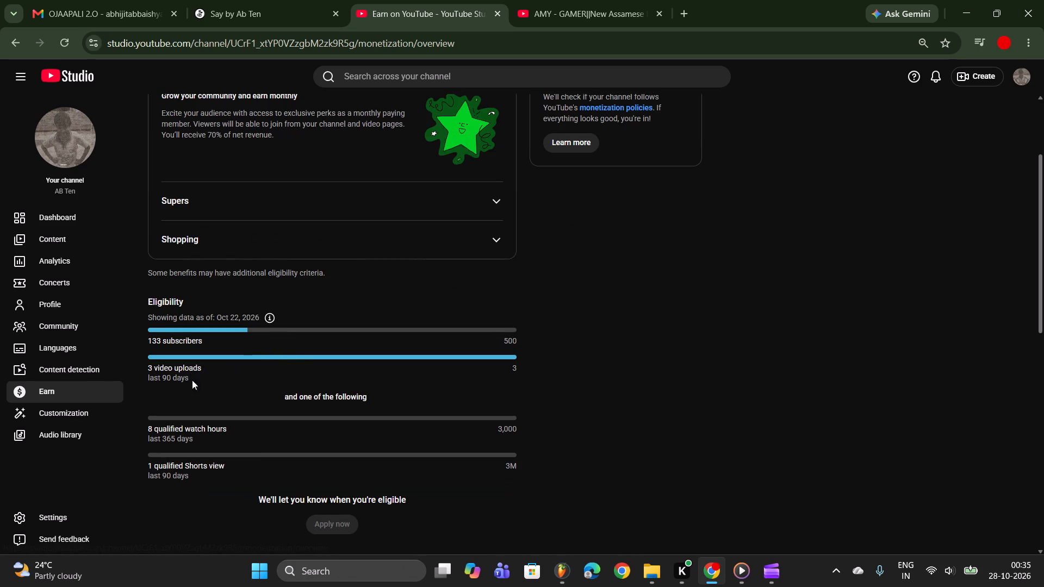
click(73, 389)
scroll(225, 384, down, 1)
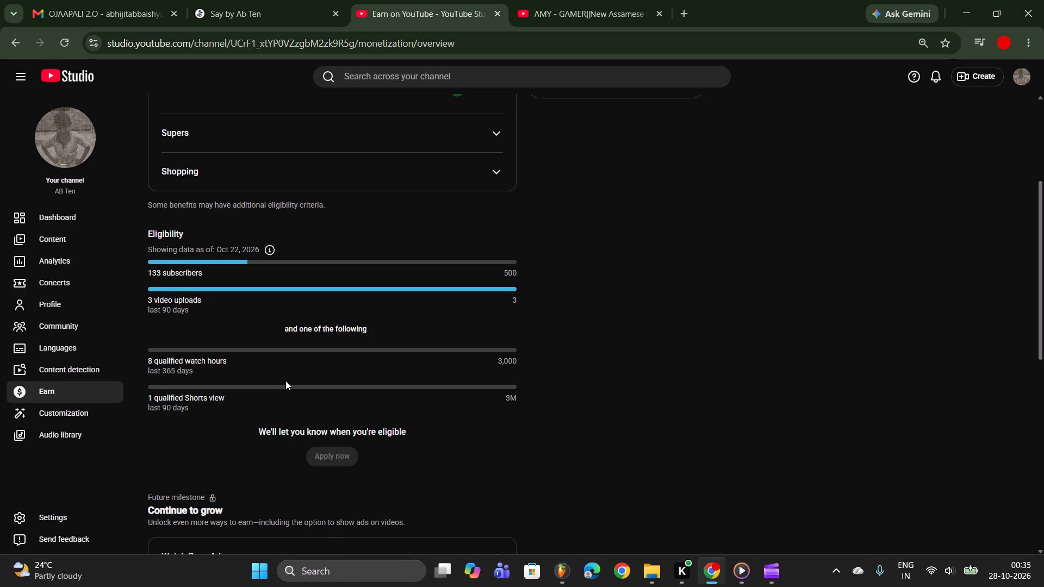
scroll(290, 374, down, 2)
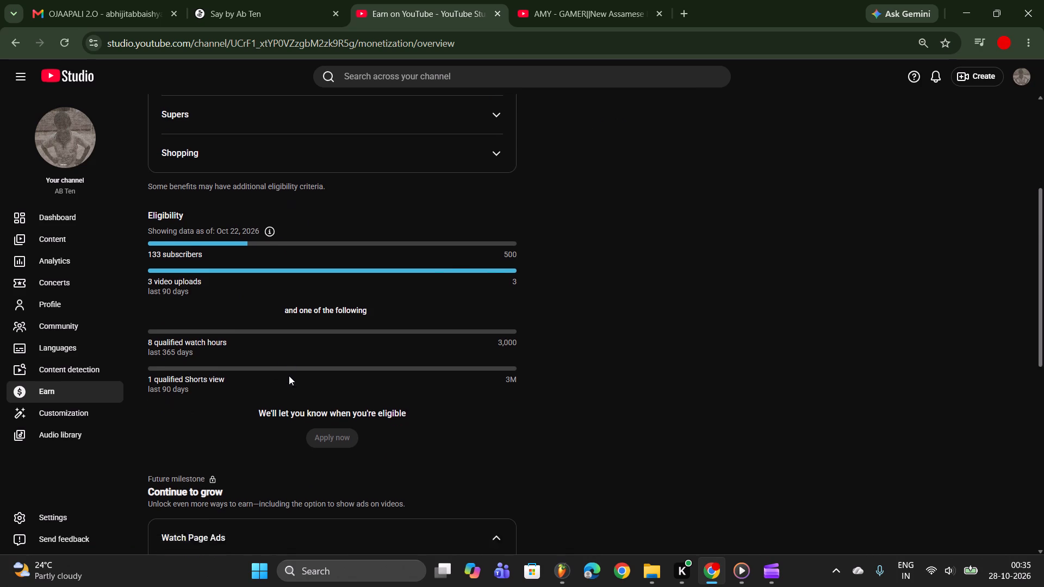
scroll(316, 364, down, 3)
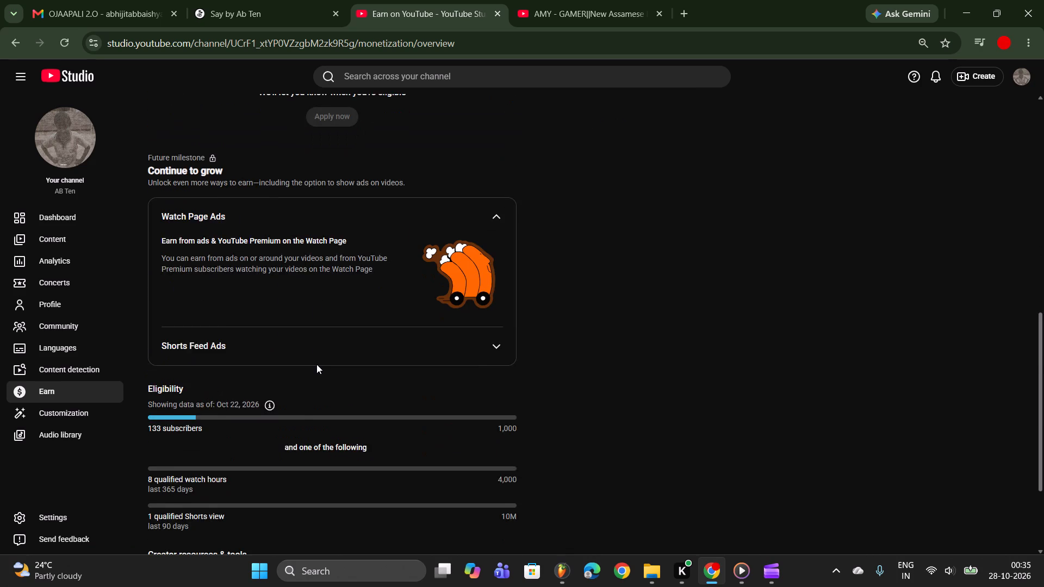
scroll(316, 364, down, 7)
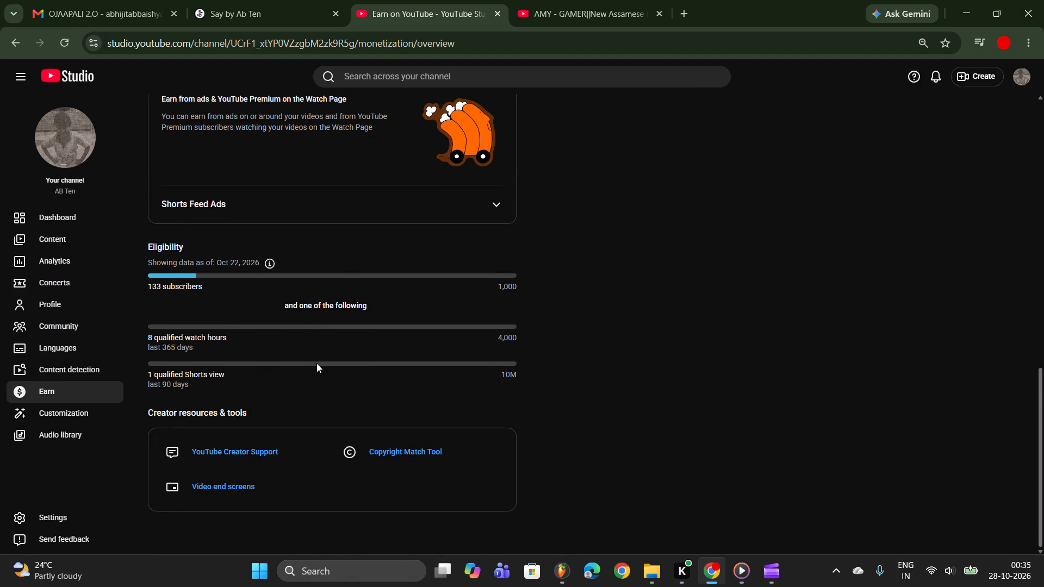
scroll(316, 363, down, 3)
scroll(290, 349, up, 17)
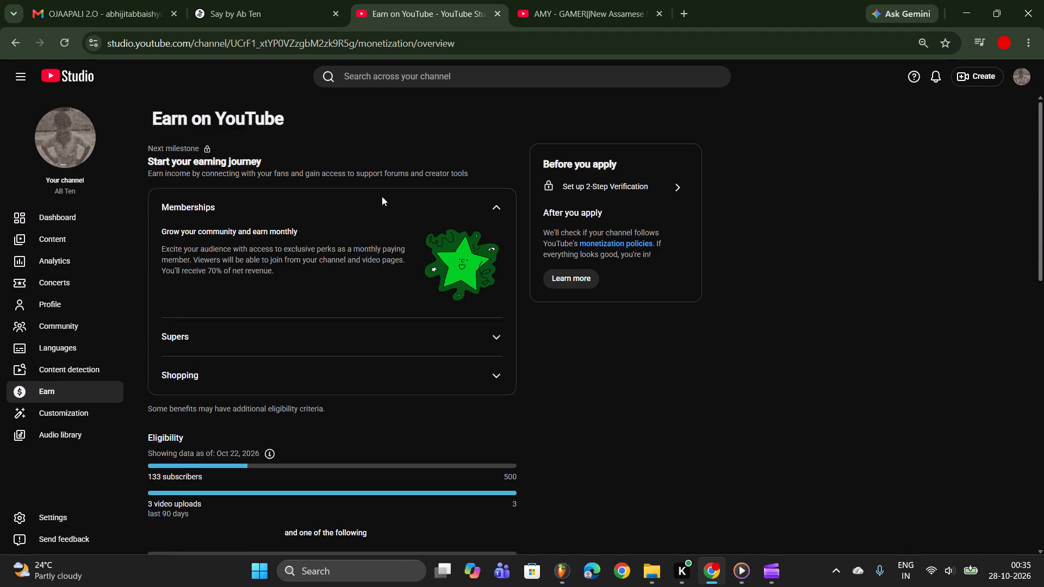
Close the YouTube Studio browser tab.
click(490, 8)
click(496, 9)
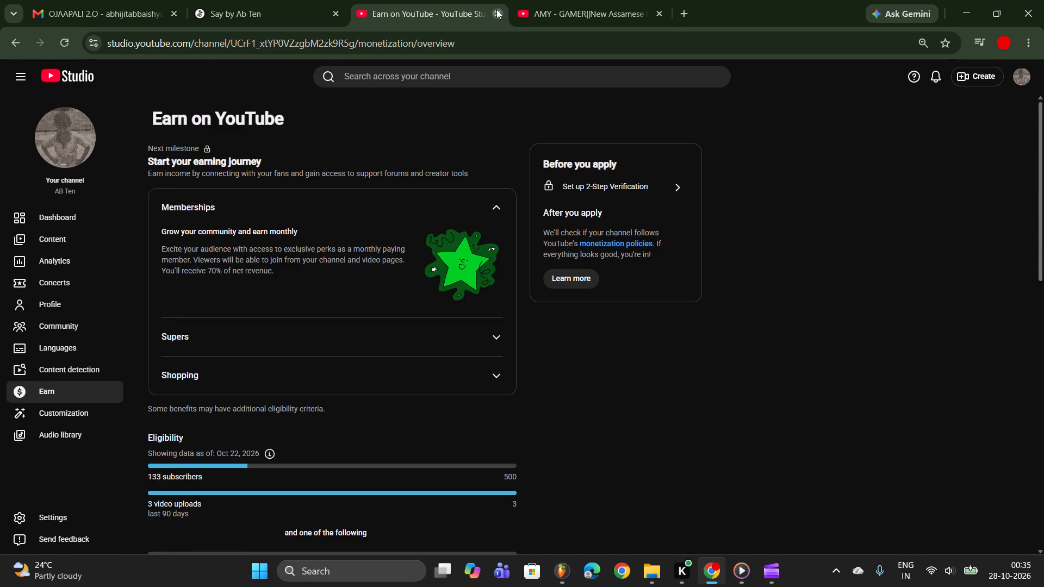